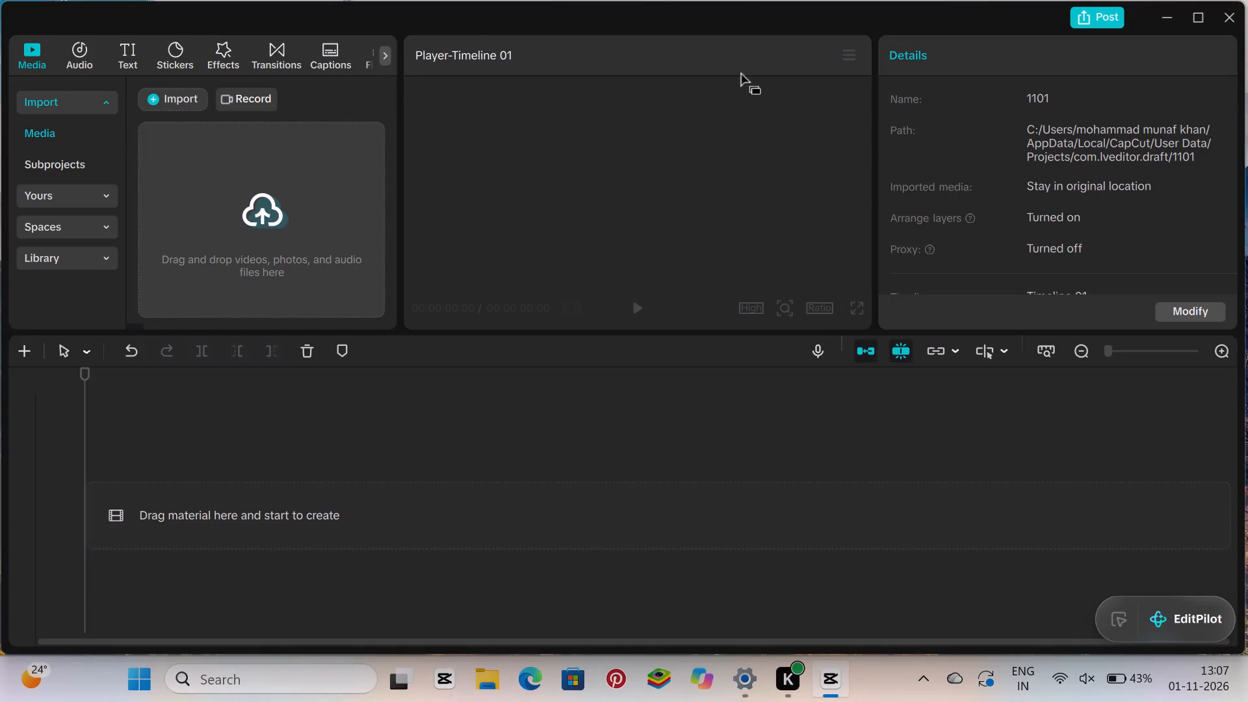
# Import the video WhatsApp Video 2026-08-01 at 9.44.17 PM - Copy from the Pictures folder into the project media.
pyautogui.click(175, 97)
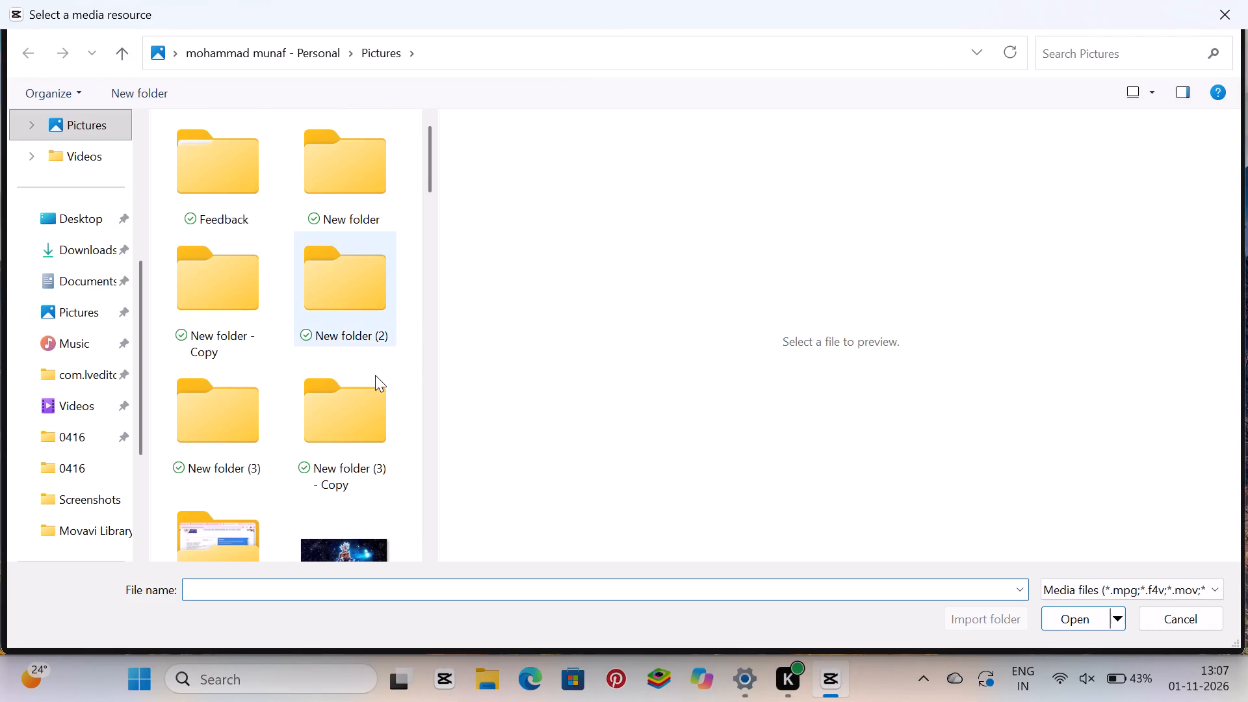
pyautogui.scroll(-16, 374, 369)
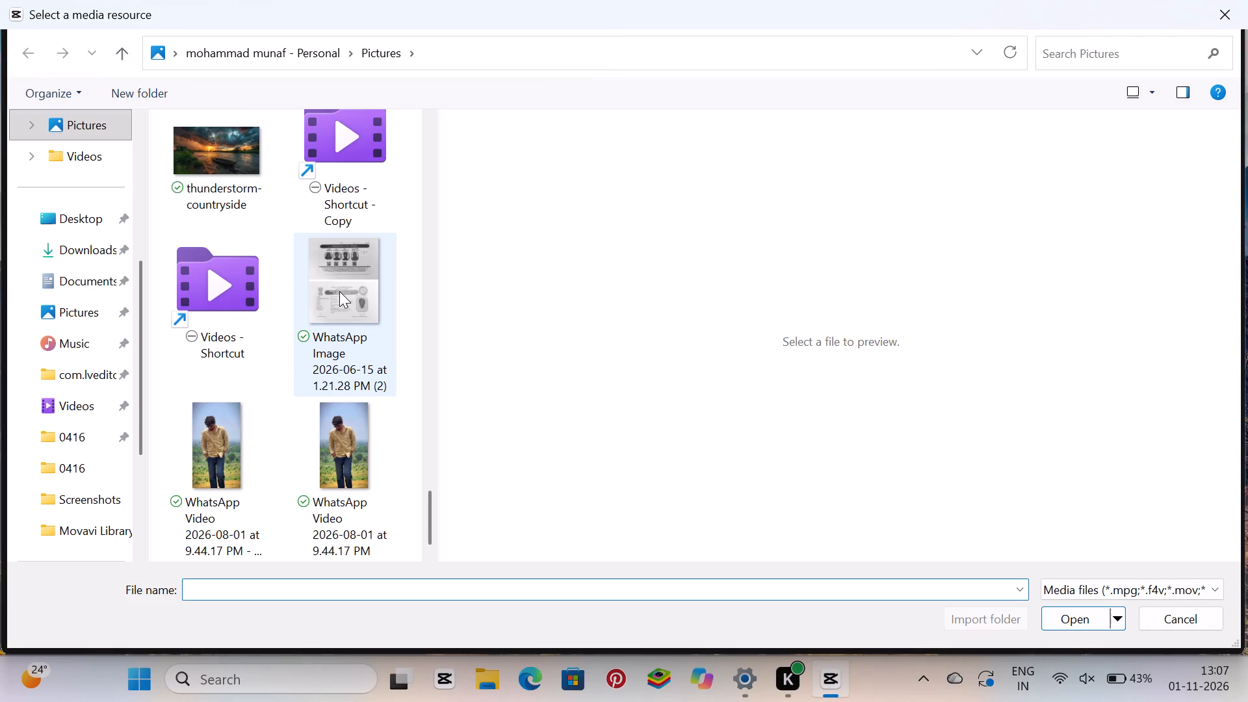
pyautogui.scroll(-4, 338, 291)
pyautogui.tripleClick(214, 460)
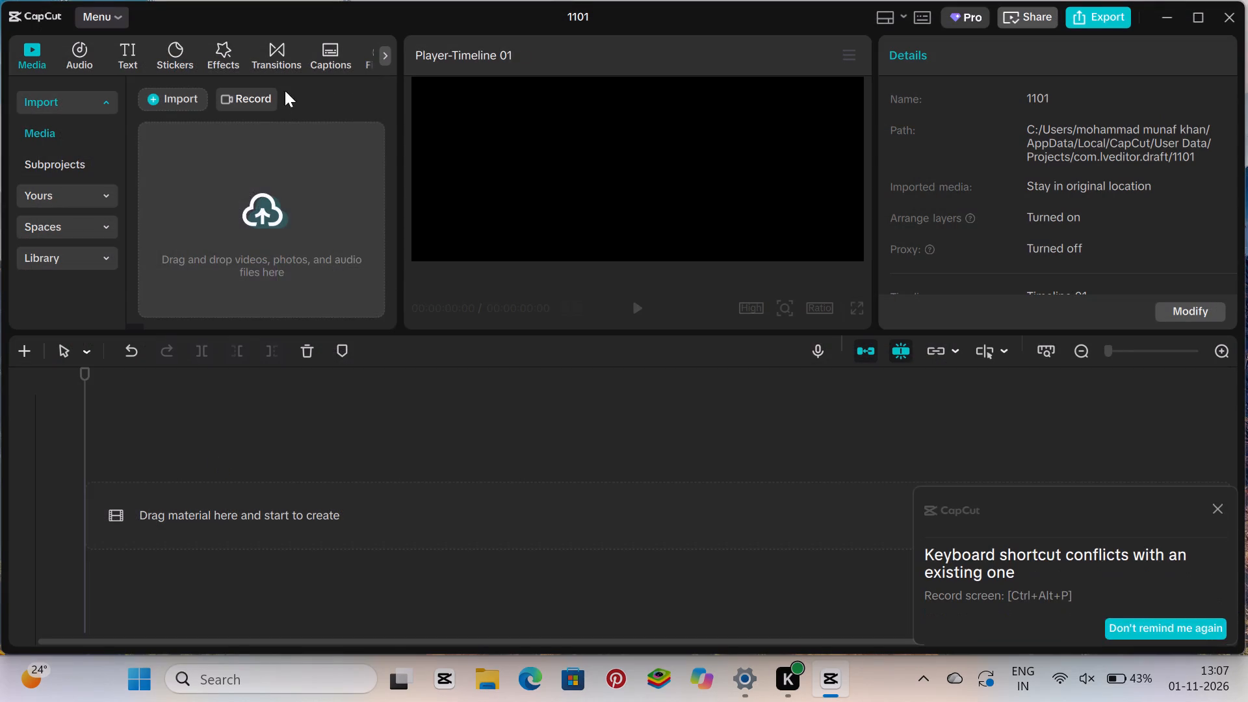
# Import the video From Klickpin CF - 5SKHiPzF1 from the Videos folder into the project media.
pyautogui.doubleClick(164, 110)
pyautogui.click(164, 105)
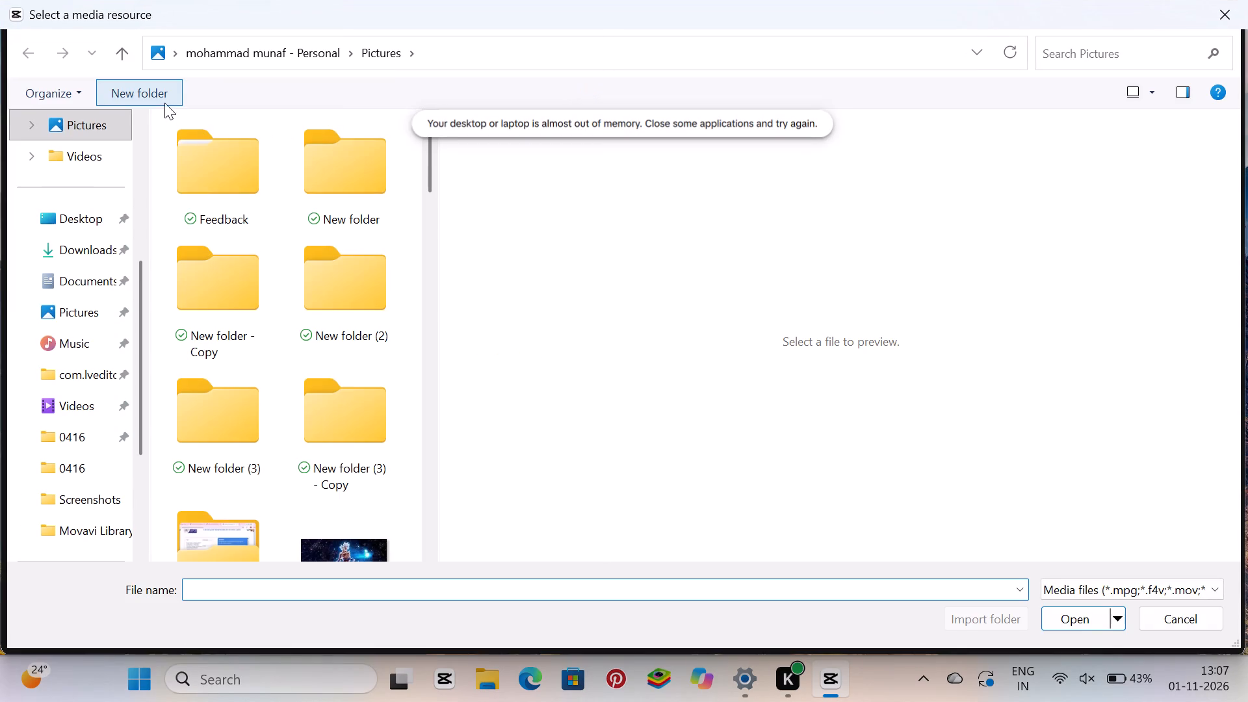
pyautogui.scroll(-10, 327, 411)
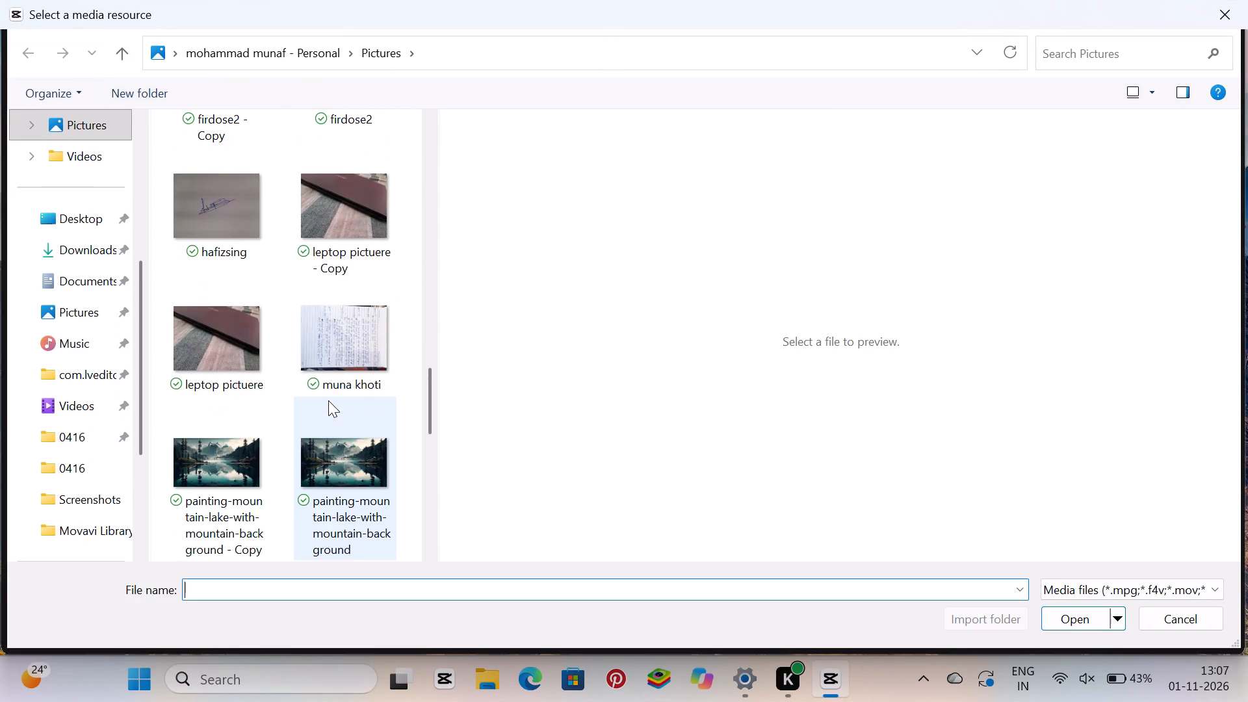
pyautogui.scroll(2, 332, 362)
pyautogui.scroll(-13, 332, 360)
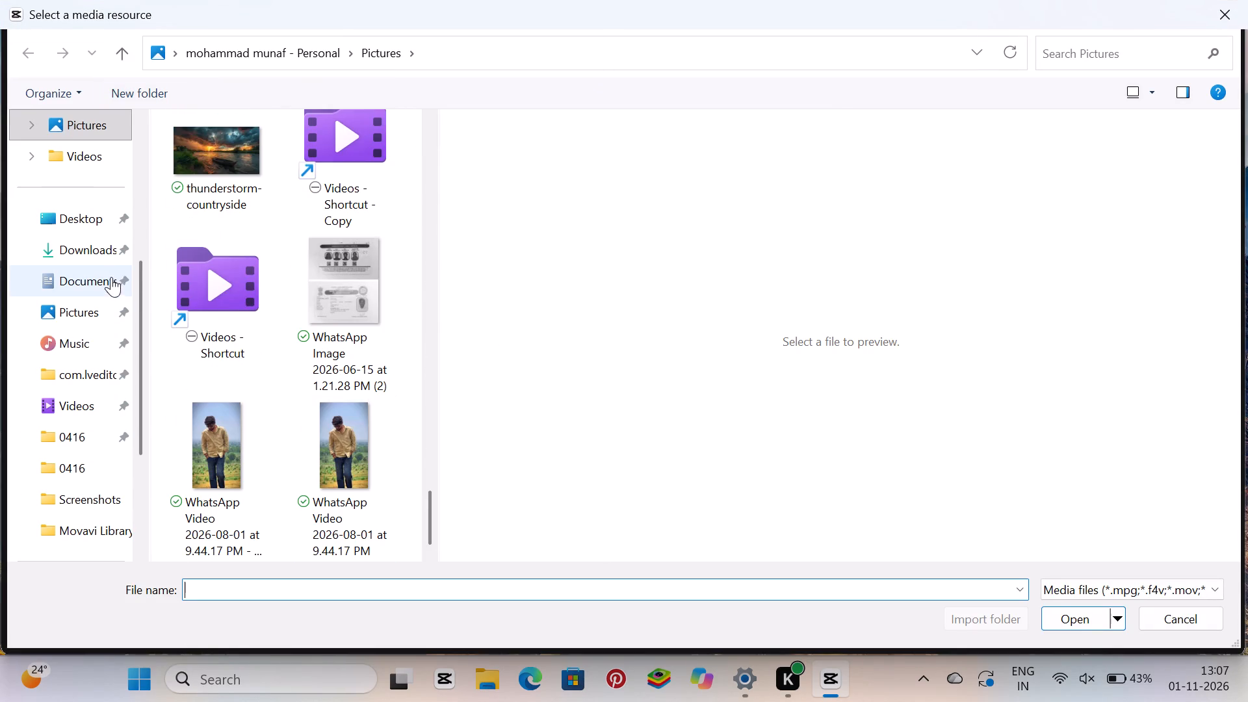
pyautogui.scroll(-6, 365, 365)
pyautogui.scroll(1, 220, 259)
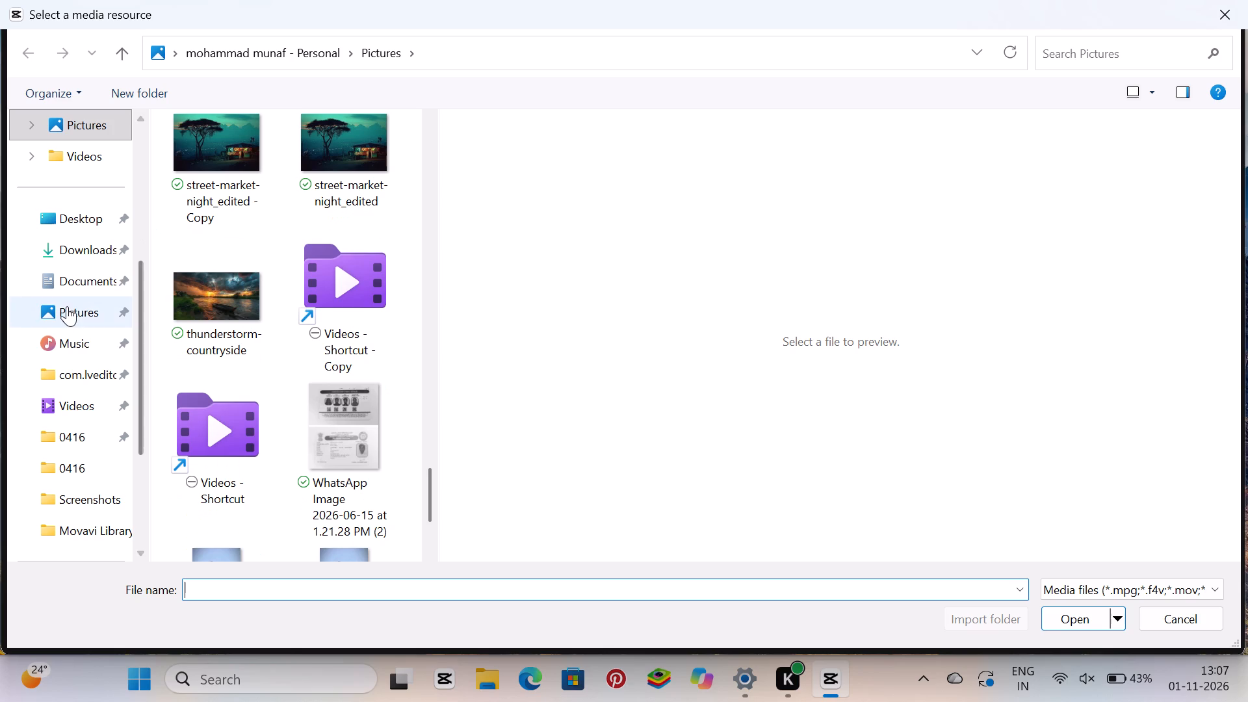
pyautogui.click(77, 409)
pyautogui.scroll(-8, 295, 214)
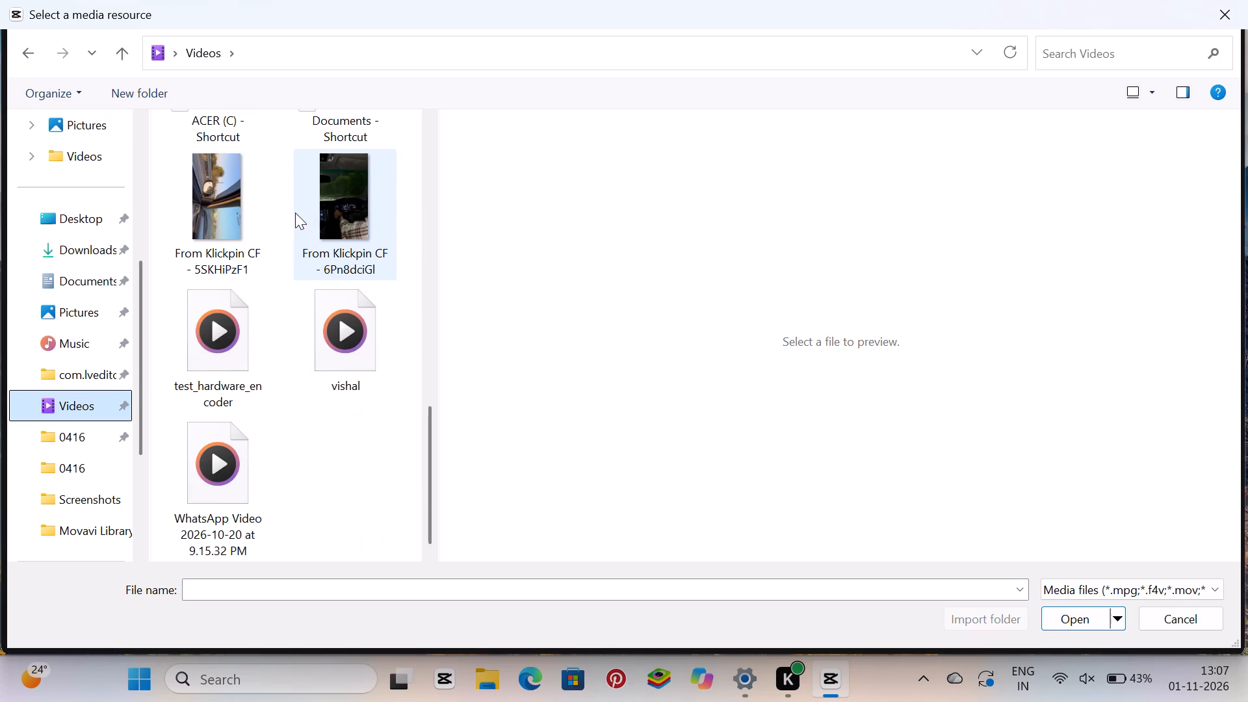
pyautogui.scroll(-4, 295, 213)
pyautogui.tripleClick(202, 214)
pyautogui.click(202, 214)
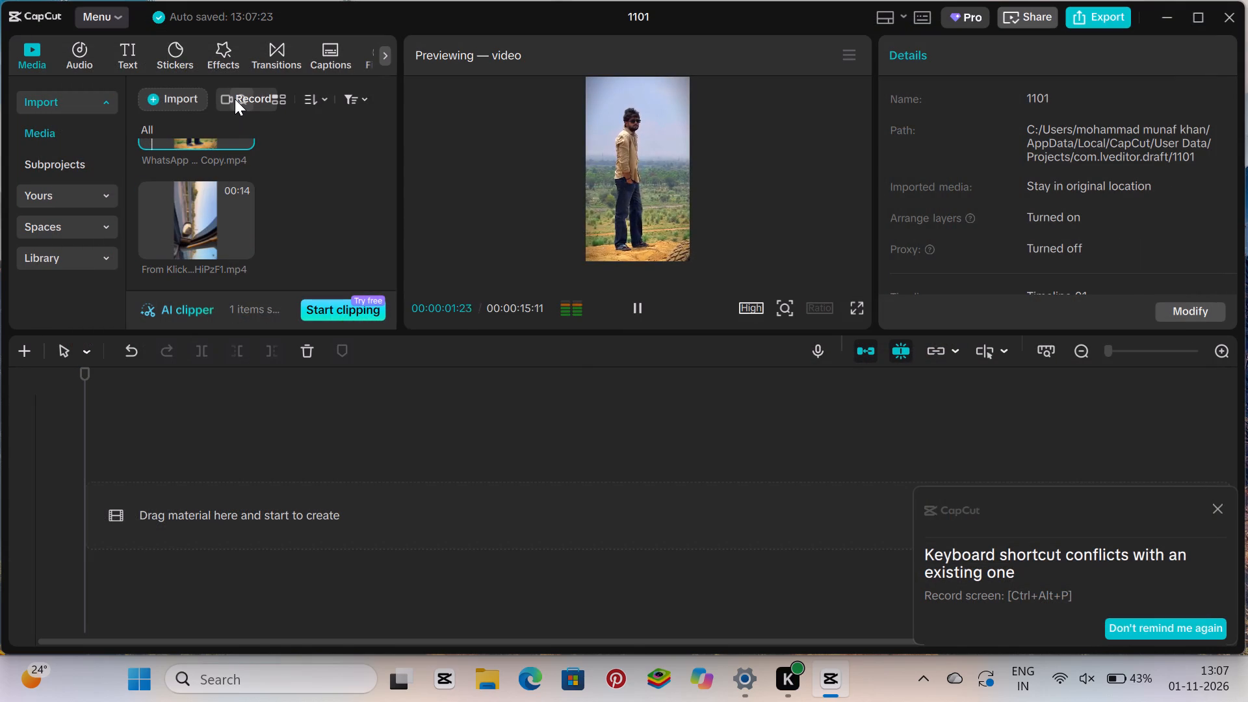
# Import the video From Klickpin CF - 6Pn8dciGl from the Videos folder into the project media.
pyautogui.click(181, 93)
pyautogui.scroll(-3, 299, 289)
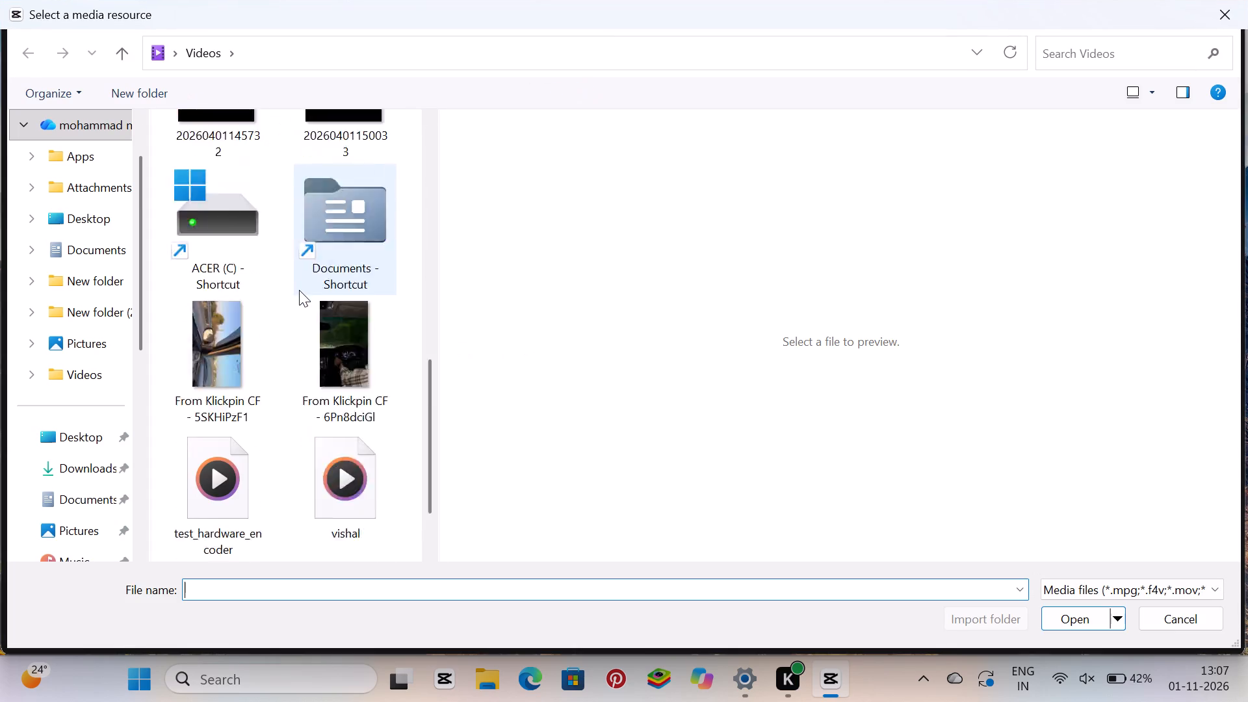
pyautogui.scroll(-4, 299, 290)
pyautogui.tripleClick(361, 210)
pyautogui.click(359, 211)
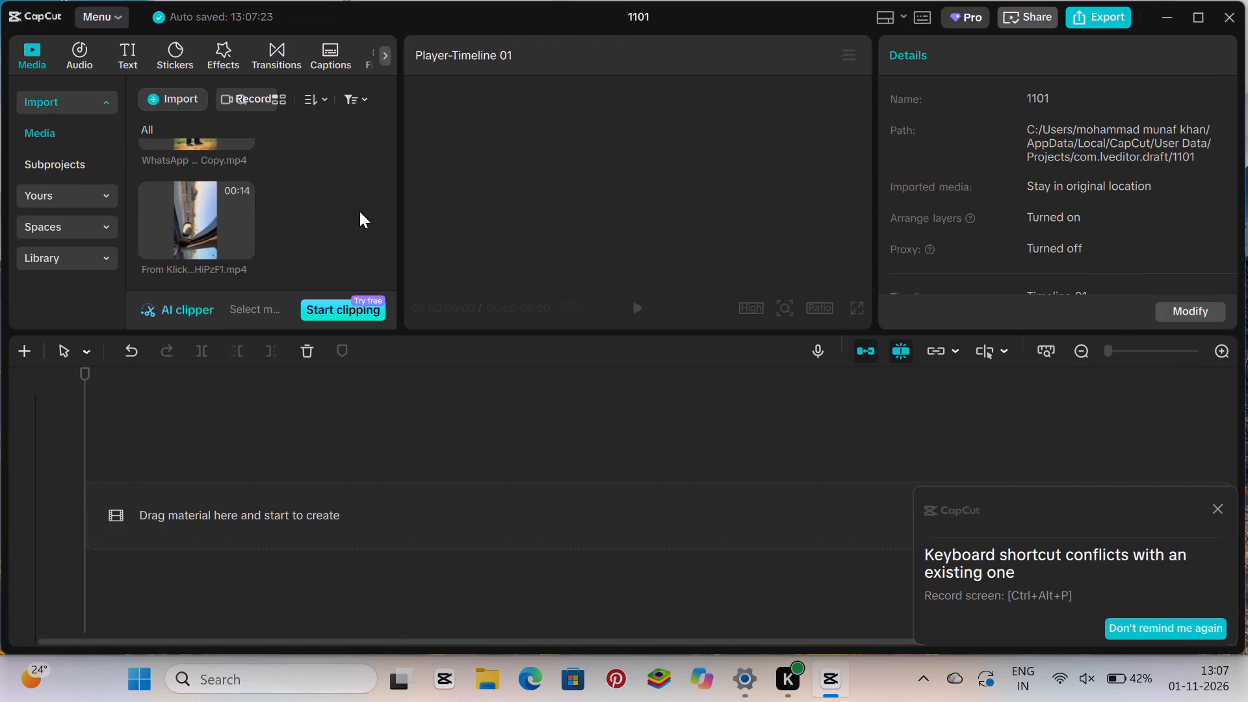
# Place the WhatsApp video clip on the empty timeline as the first clip, starting at 00:00.
pyautogui.scroll(5, 190, 201)
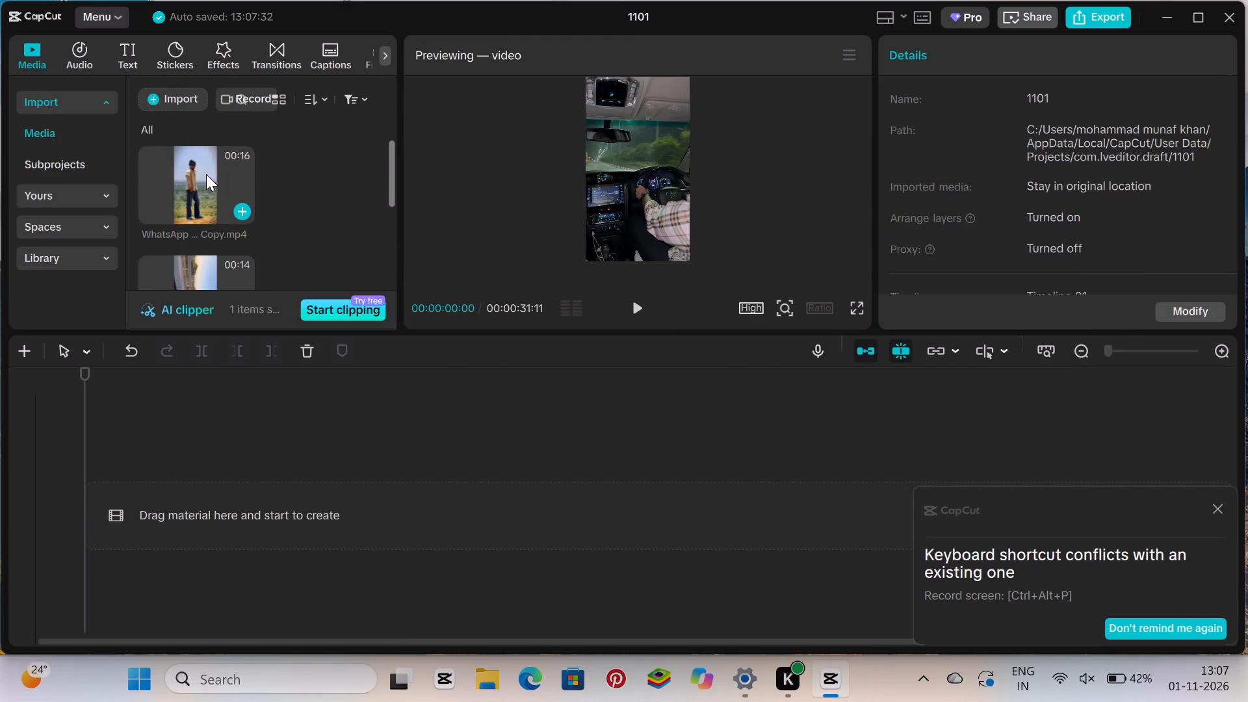
pyautogui.moveTo(206, 174); pyautogui.dragTo(194, 515)
pyautogui.click(175, 486)
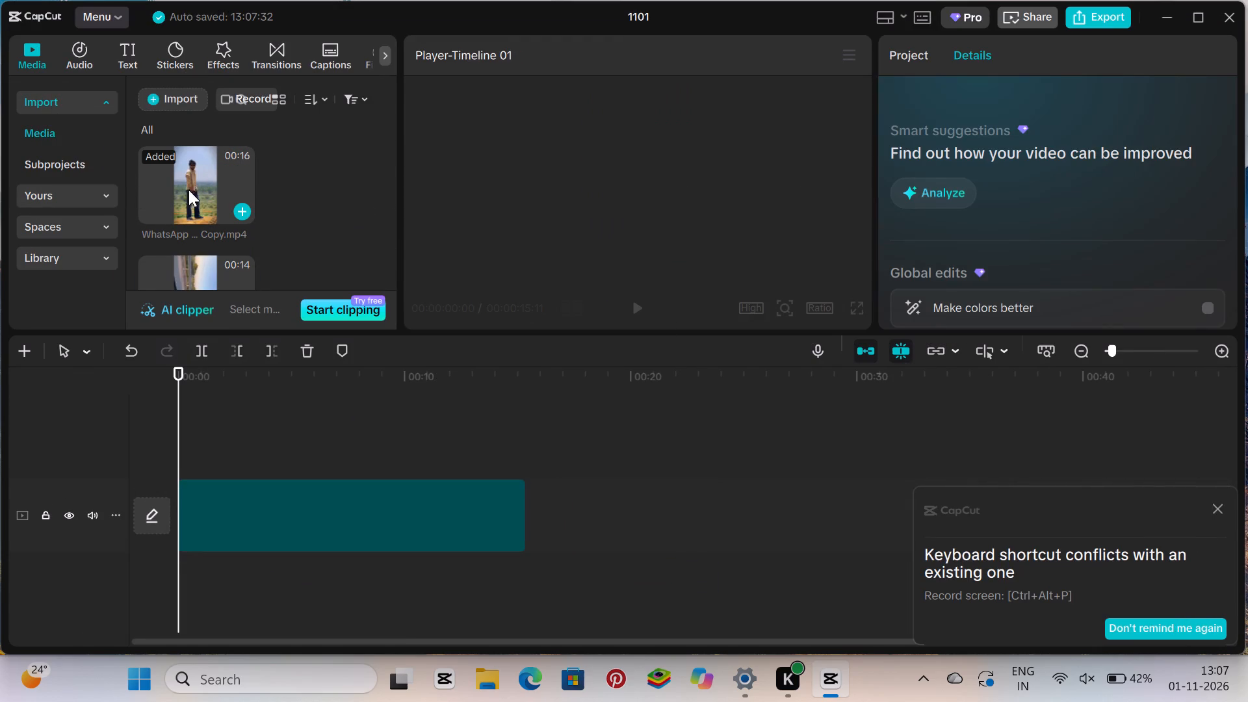
# Add the From Klickpin CF - 5SKHiPzF1 clip to the main track directly after the WhatsApp clip.
pyautogui.scroll(-5, 197, 188)
pyautogui.scroll(2, 197, 190)
pyautogui.scroll(-2, 197, 190)
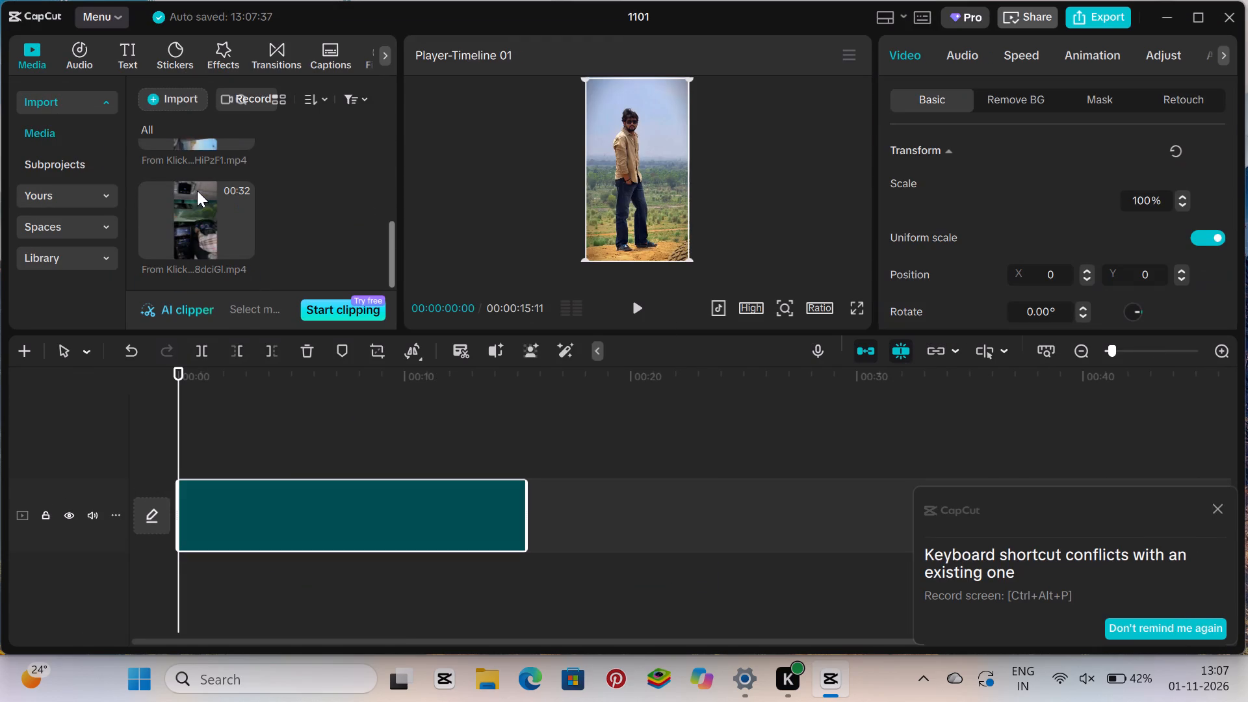
pyautogui.scroll(-5, 197, 190)
pyautogui.scroll(1, 197, 192)
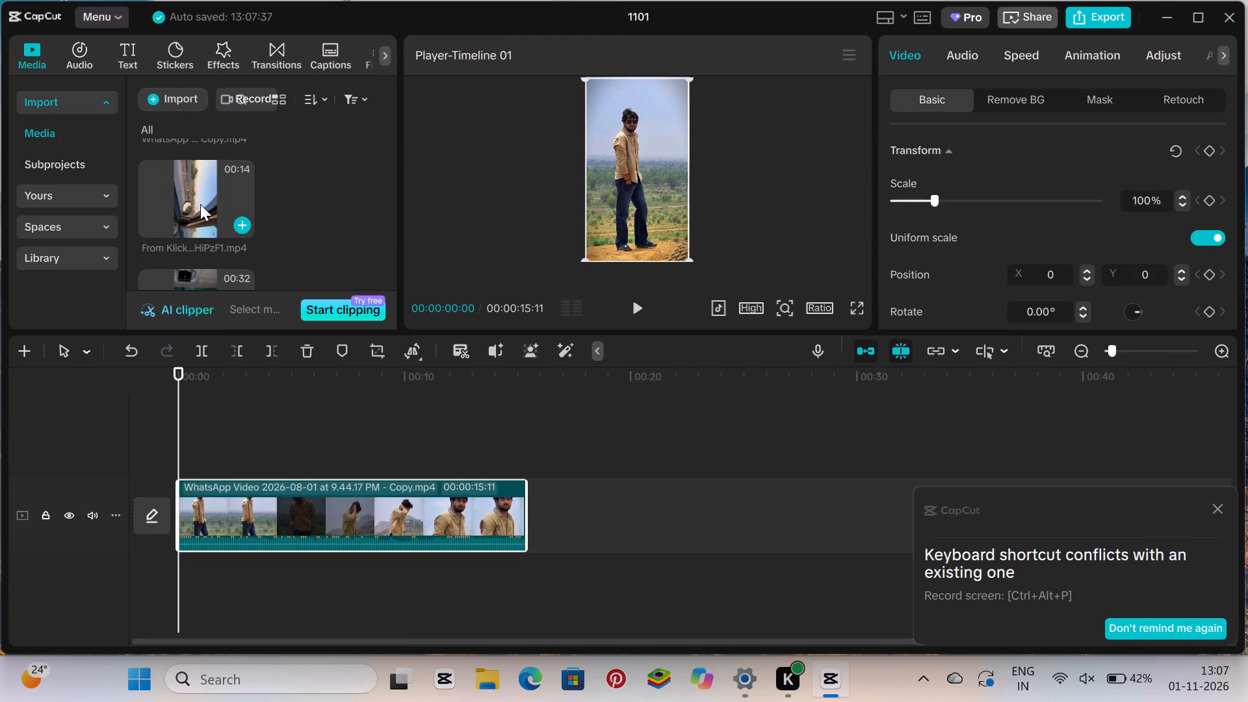
pyautogui.moveTo(202, 203); pyautogui.dragTo(562, 530)
pyautogui.click(542, 499)
# Add the From Klickpin CF - 6Pn8dciGl clip to the end of the main track, after the 5SKHiPzF1 clip.
pyautogui.scroll(-1, 178, 206)
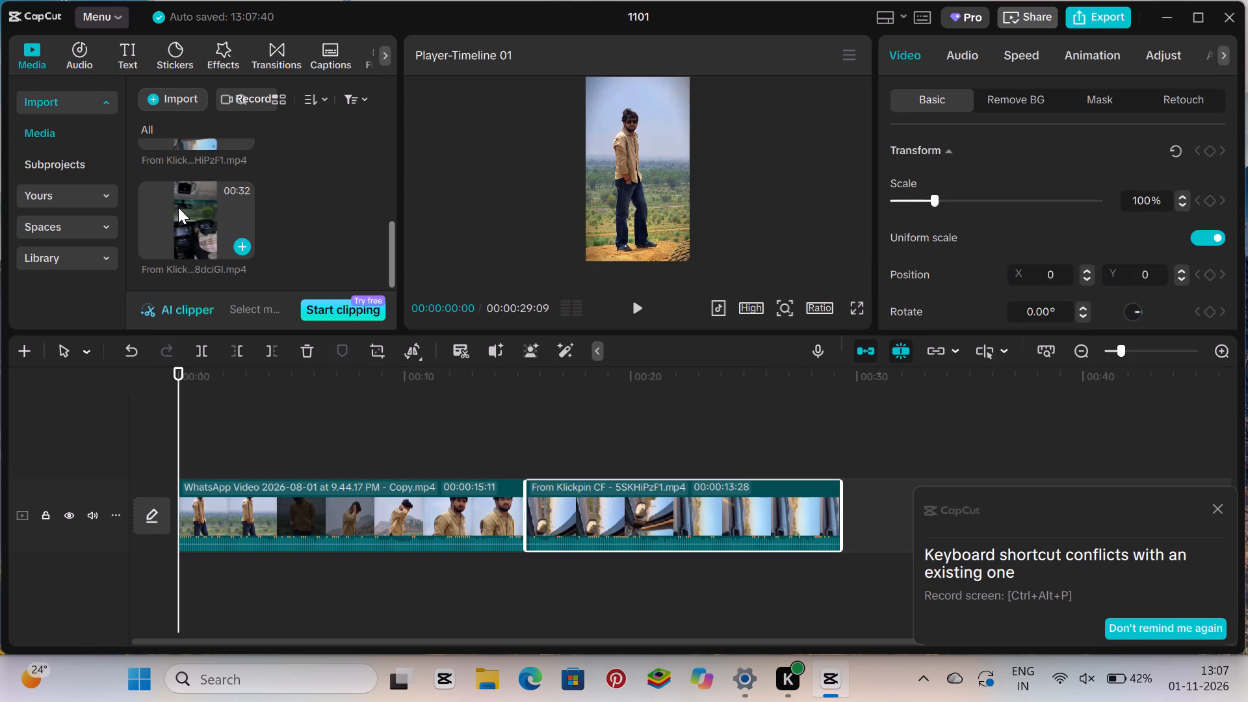
pyautogui.moveTo(184, 209); pyautogui.dragTo(863, 506)
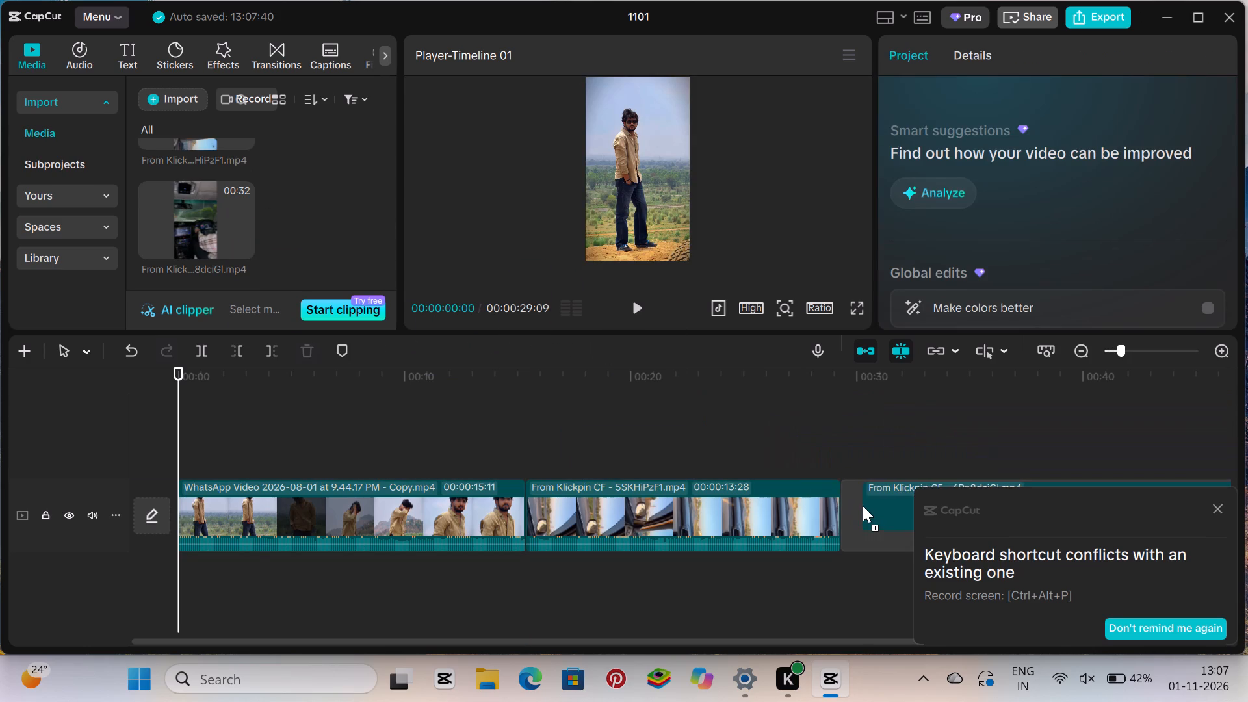
pyautogui.moveTo(863, 506); pyautogui.dragTo(864, 504)
pyautogui.click(1122, 347)
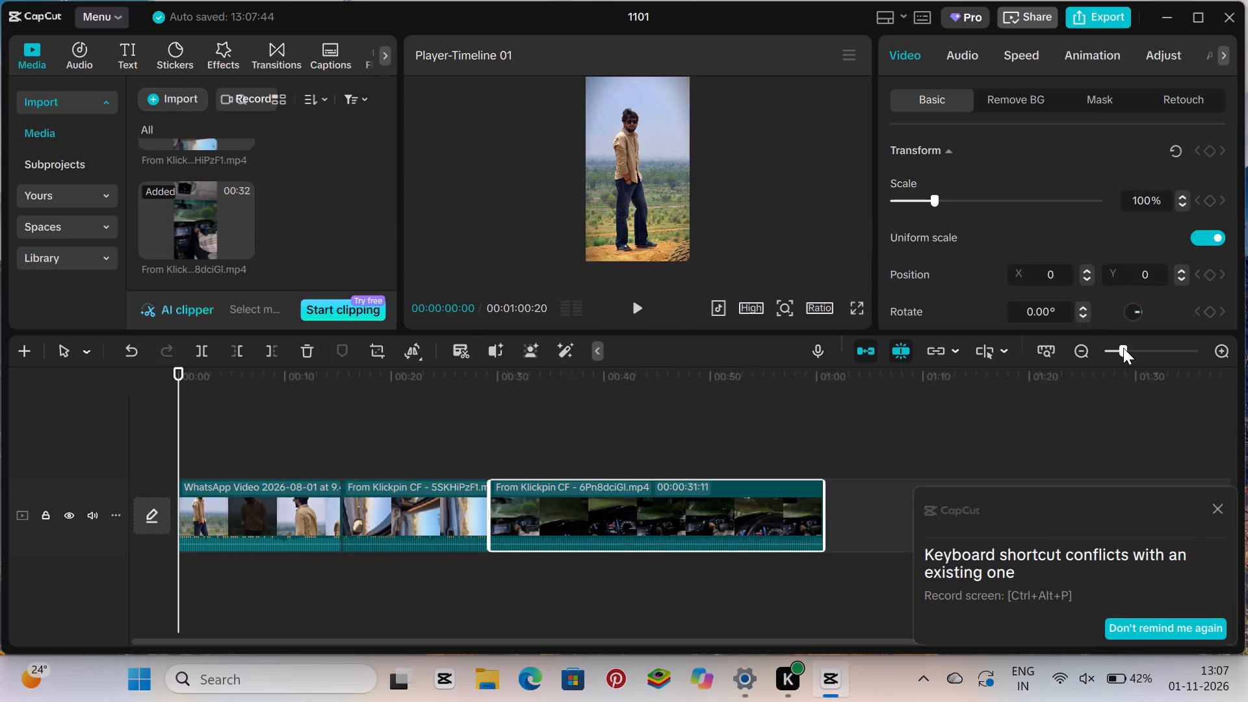
pyautogui.moveTo(1123, 349); pyautogui.dragTo(1125, 359)
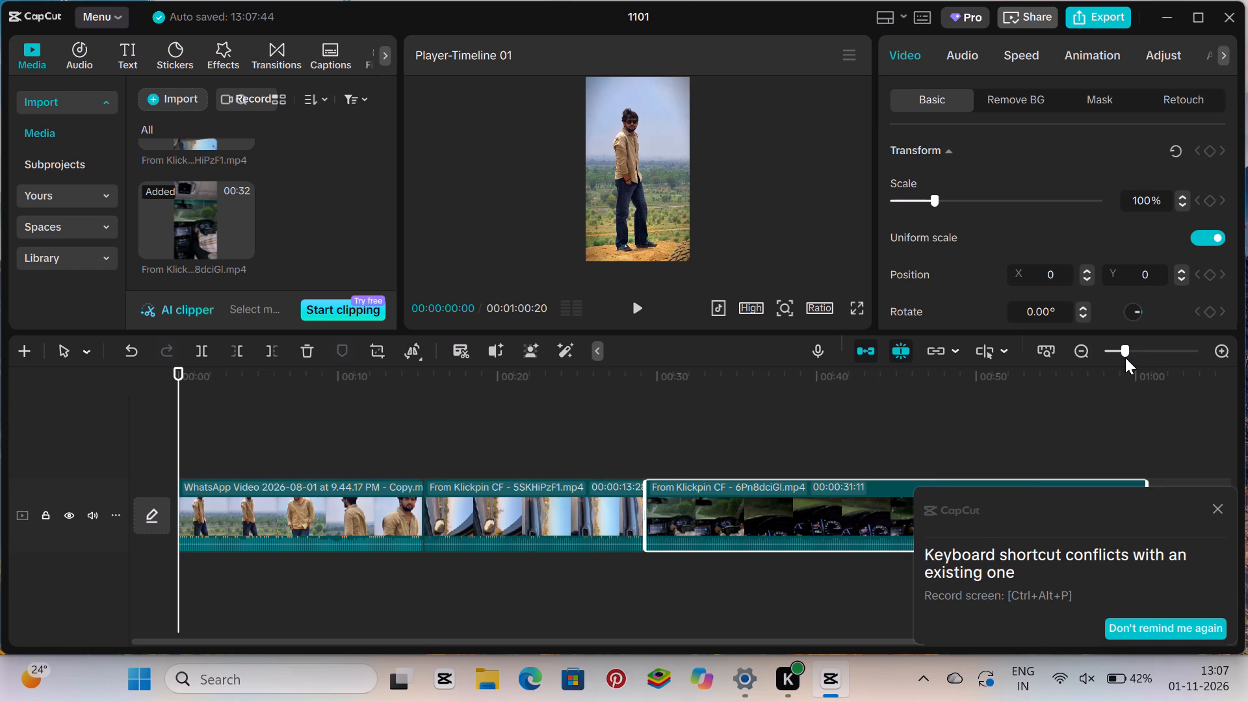
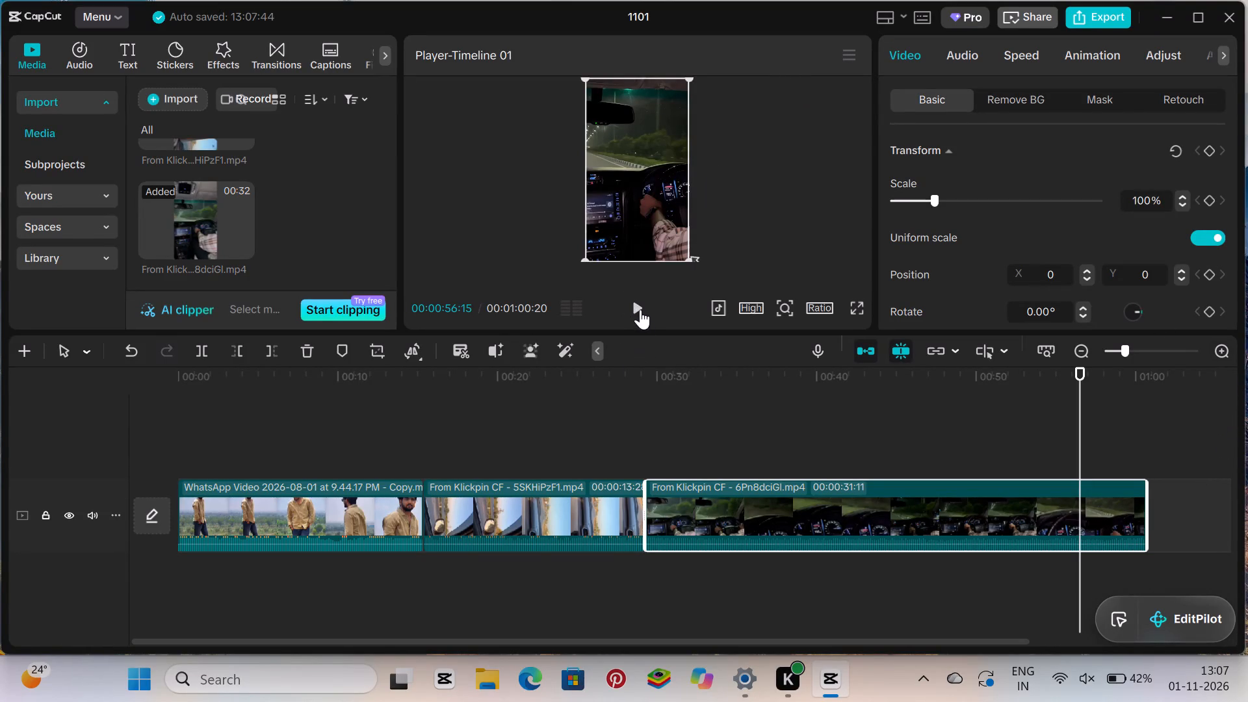
# Use the Split tool to cut the opening of the WhatsApp clip, up to about 00:03, into many short pieces.
pyautogui.click(438, 430)
pyautogui.moveTo(439, 428); pyautogui.dragTo(139, 348)
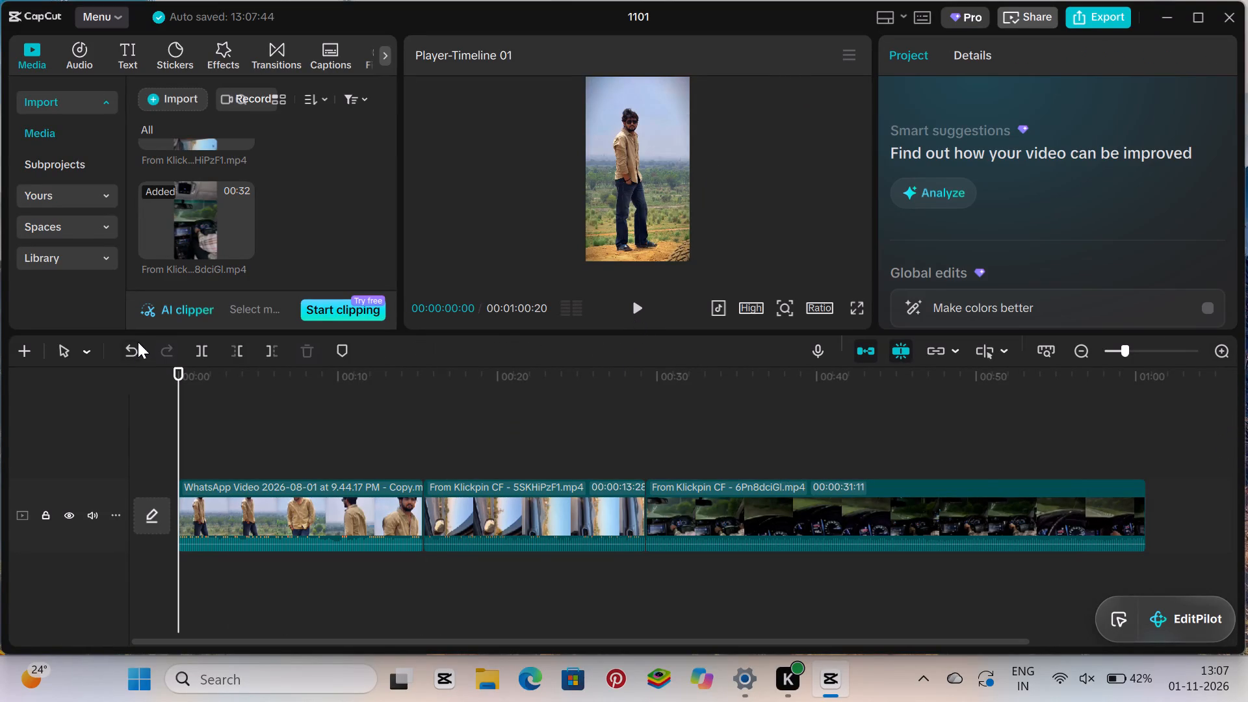
pyautogui.click(59, 354)
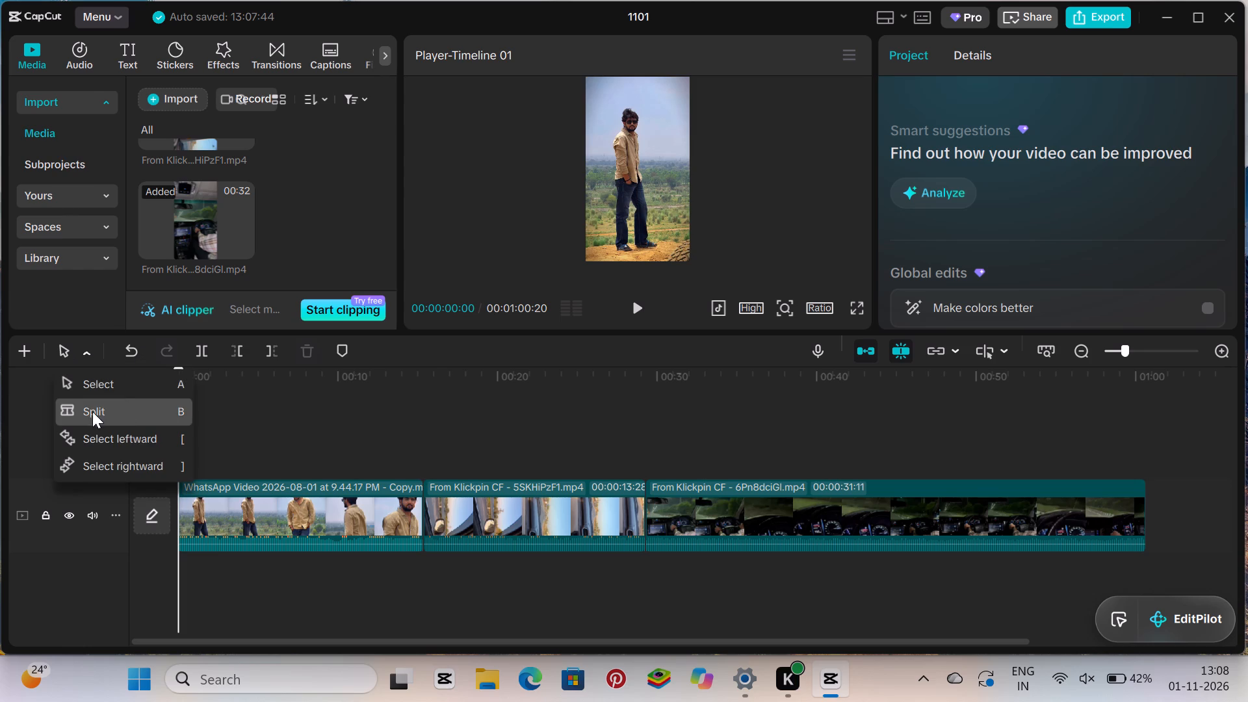
pyautogui.click(100, 407)
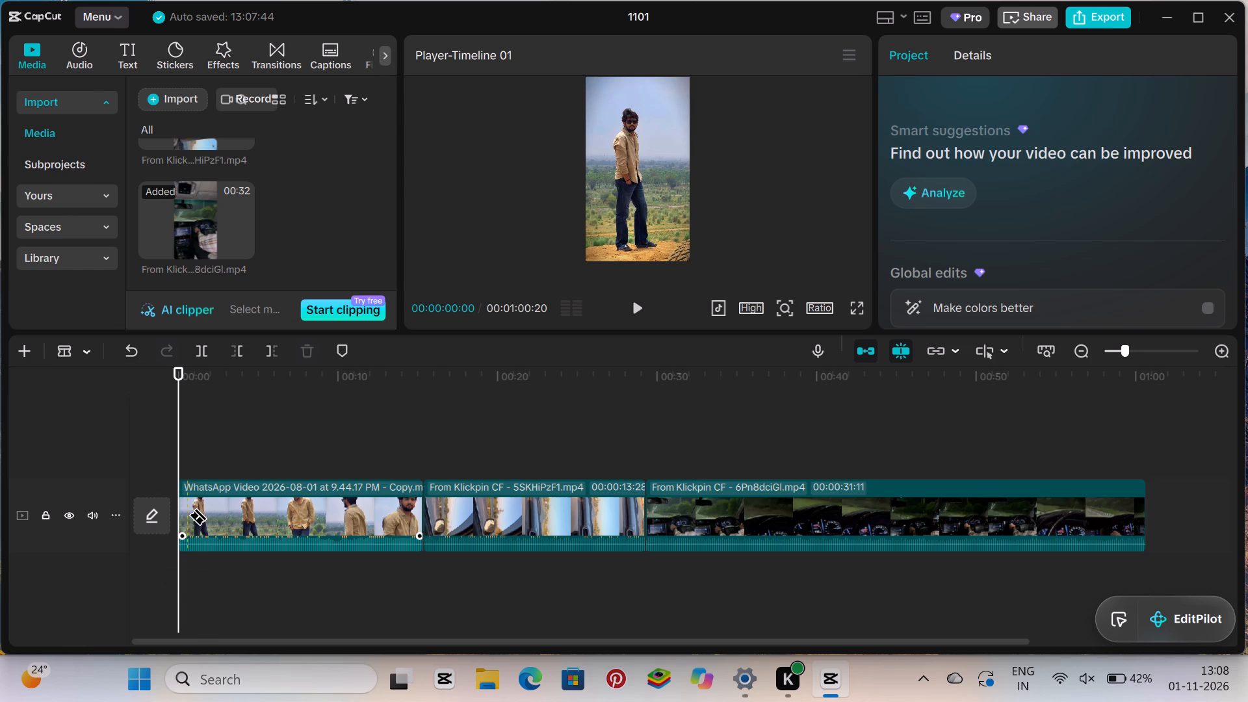
pyautogui.click(188, 515)
pyautogui.click(194, 513)
pyautogui.click(197, 509)
pyautogui.doubleClick(207, 510)
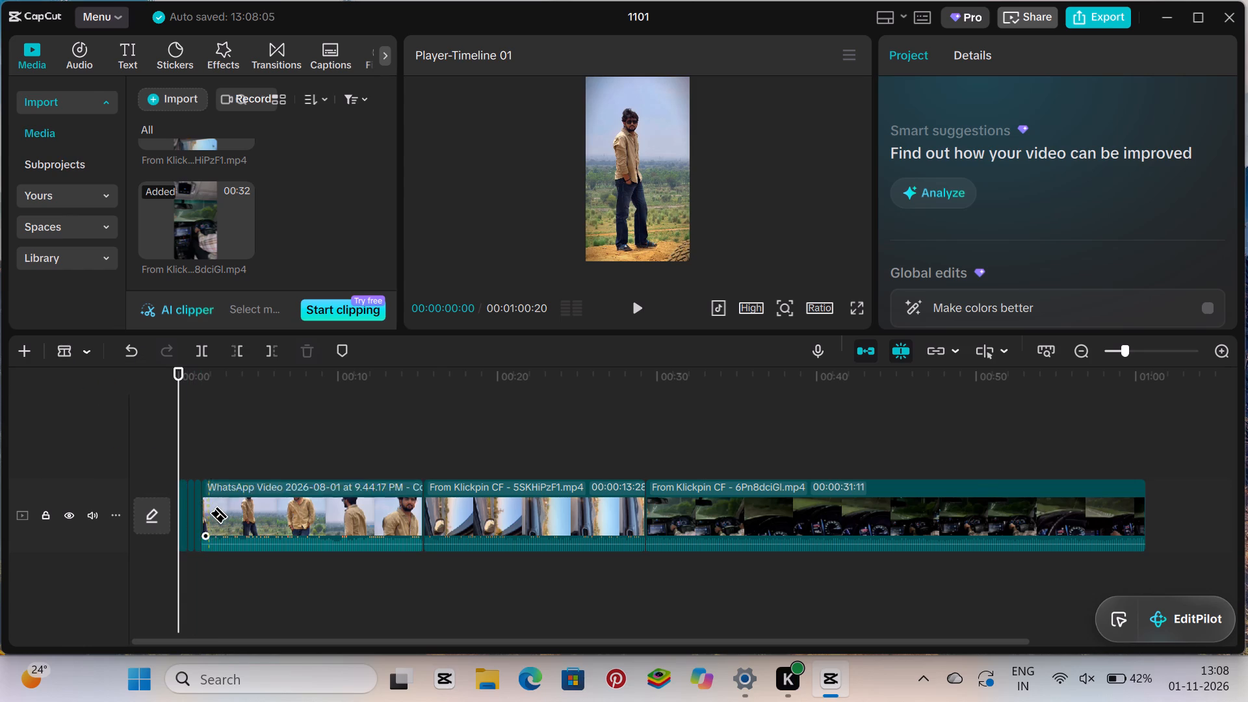
pyautogui.click(214, 513)
pyautogui.doubleClick(219, 513)
pyautogui.doubleClick(227, 514)
pyautogui.doubleClick(231, 515)
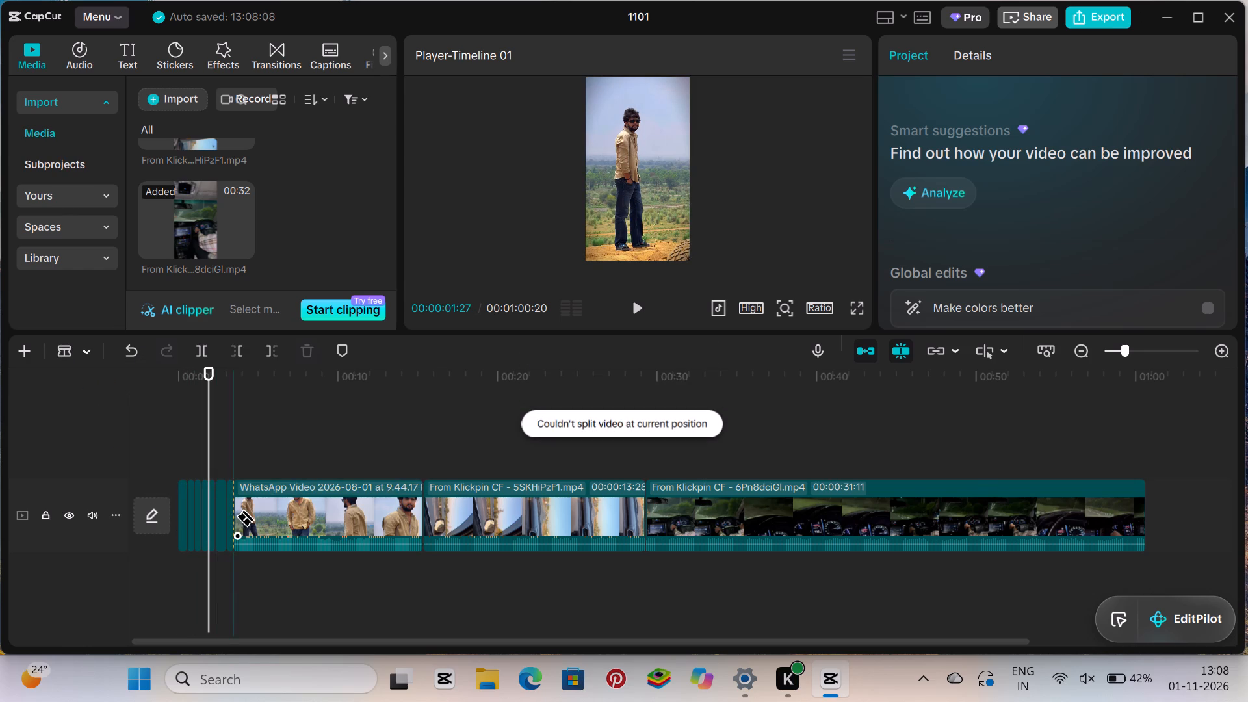
# Continue splitting the WhatsApp clip into short pieces from about 00:03 to 00:07.
pyautogui.doubleClick(236, 516)
pyautogui.doubleClick(244, 520)
pyautogui.moveTo(249, 523); pyautogui.dragTo(255, 522)
pyautogui.click(263, 521)
pyautogui.moveTo(270, 521); pyautogui.dragTo(276, 523)
pyautogui.click(282, 518)
pyautogui.click(292, 517)
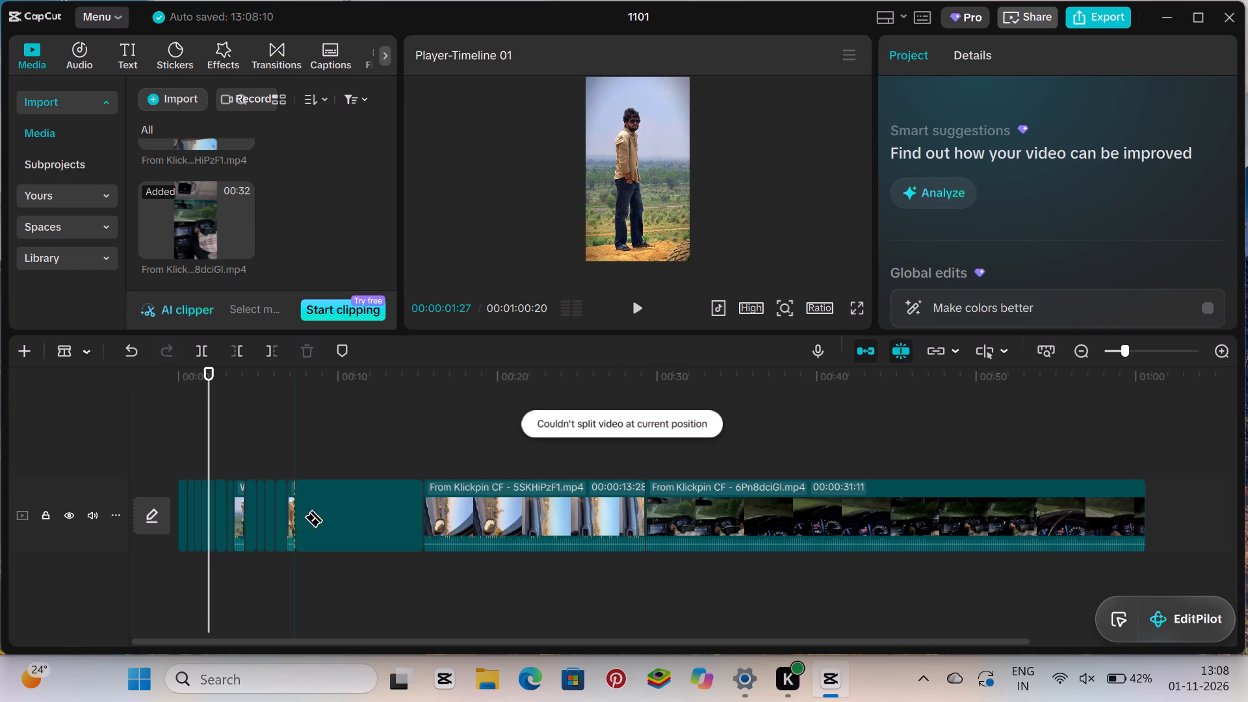
# Split the remainder of the WhatsApp clip into short pieces from about 00:08 to its end.
pyautogui.click(304, 517)
pyautogui.click(312, 517)
pyautogui.click(316, 518)
pyautogui.click(322, 519)
pyautogui.doubleClick(330, 520)
pyautogui.click(337, 521)
pyautogui.click(344, 524)
pyautogui.click(354, 522)
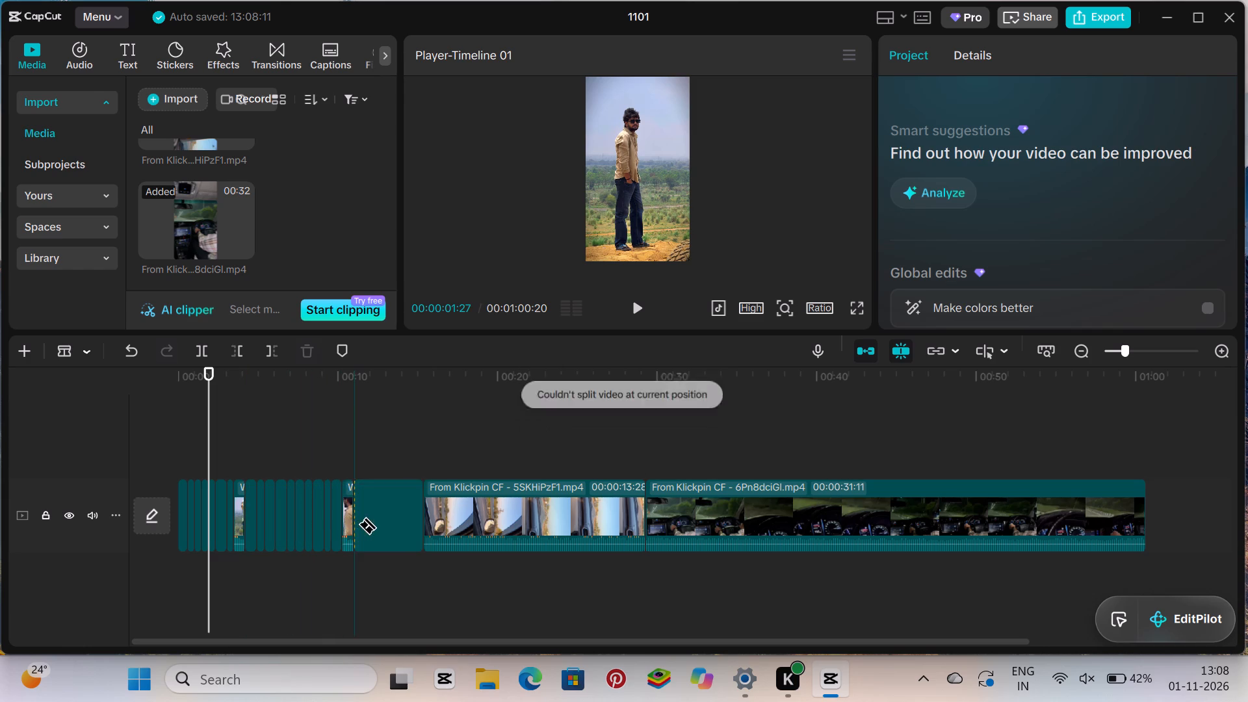
pyautogui.click(357, 524)
pyautogui.click(363, 525)
pyautogui.click(380, 528)
pyautogui.click(396, 528)
pyautogui.click(411, 531)
# Split the From Klickpin CF - 5SKHiPzF1 clip at intervals along its whole length.
pyautogui.click(426, 529)
pyautogui.click(440, 527)
pyautogui.moveTo(456, 527); pyautogui.dragTo(461, 529)
pyautogui.moveTo(482, 524); pyautogui.dragTo(489, 526)
pyautogui.moveTo(525, 526); pyautogui.dragTo(526, 530)
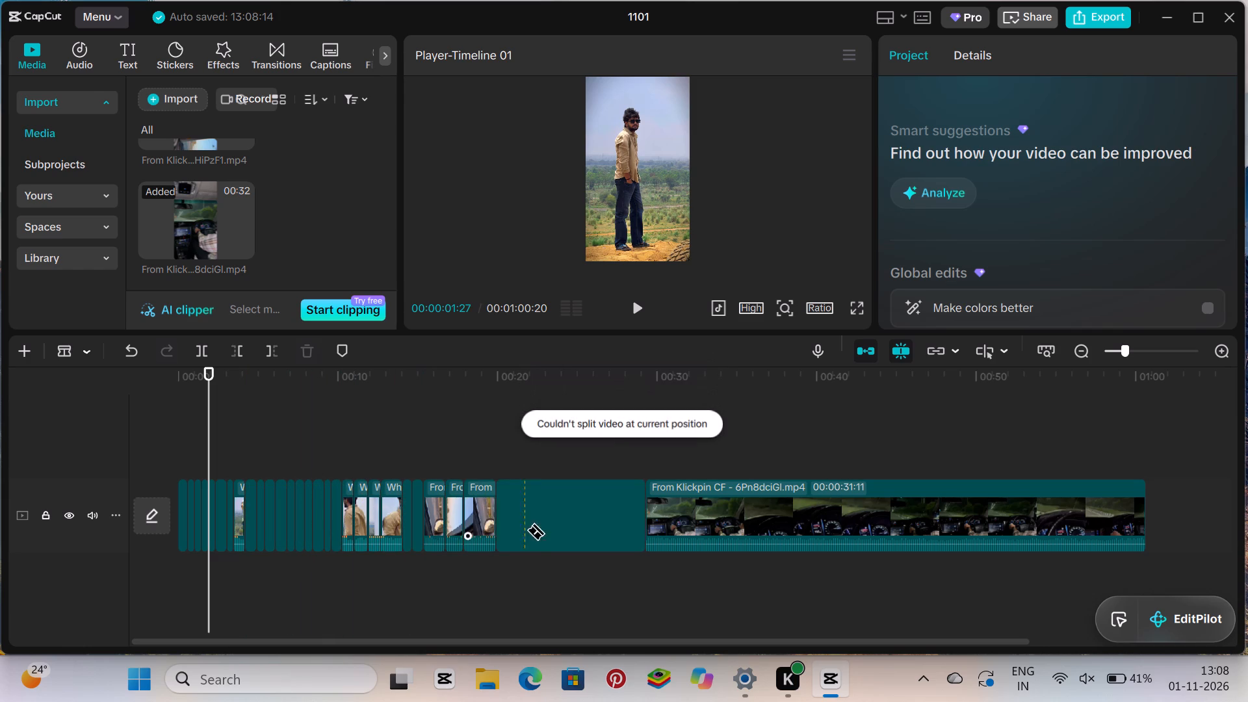
pyautogui.moveTo(526, 530); pyautogui.dragTo(535, 531)
pyautogui.click(566, 528)
pyautogui.moveTo(590, 530); pyautogui.dragTo(597, 532)
pyautogui.click(614, 532)
pyautogui.moveTo(643, 532); pyautogui.dragTo(649, 536)
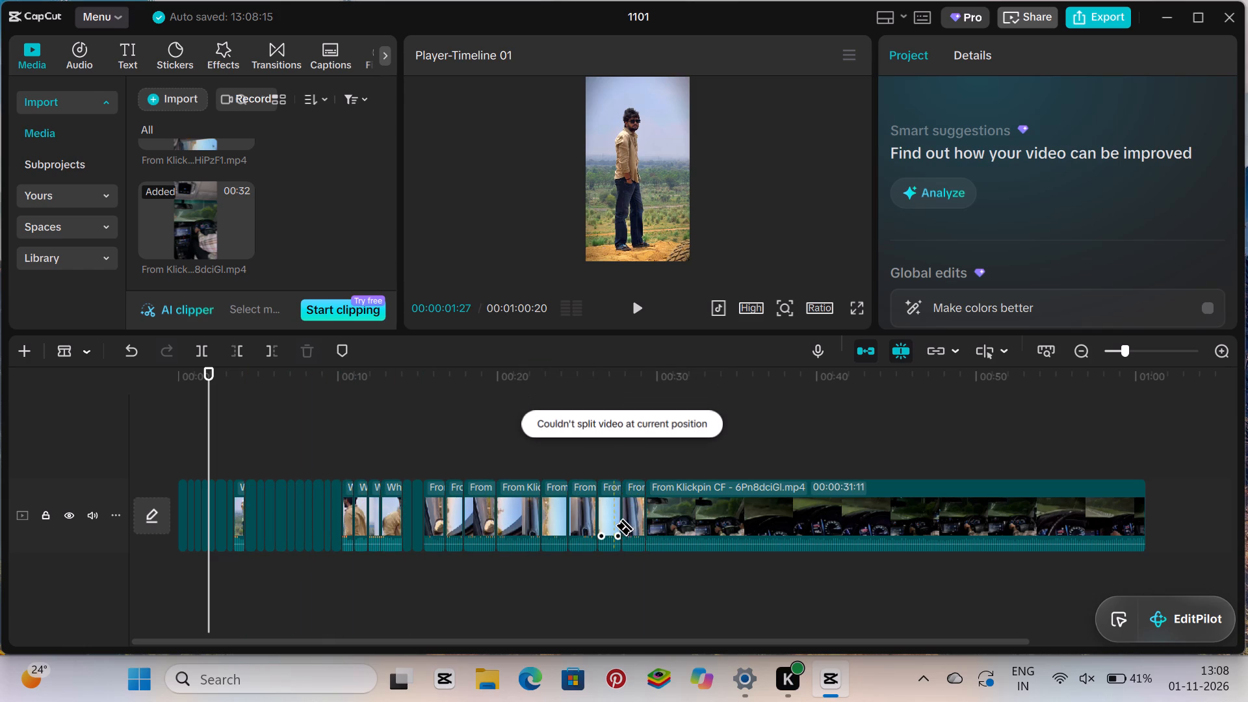
# Subdivide the 5SKHiPzF1 pieces between about 00:27 and 00:22 with additional splits.
pyautogui.click(613, 526)
pyautogui.click(588, 523)
pyautogui.doubleClick(582, 523)
pyautogui.click(573, 525)
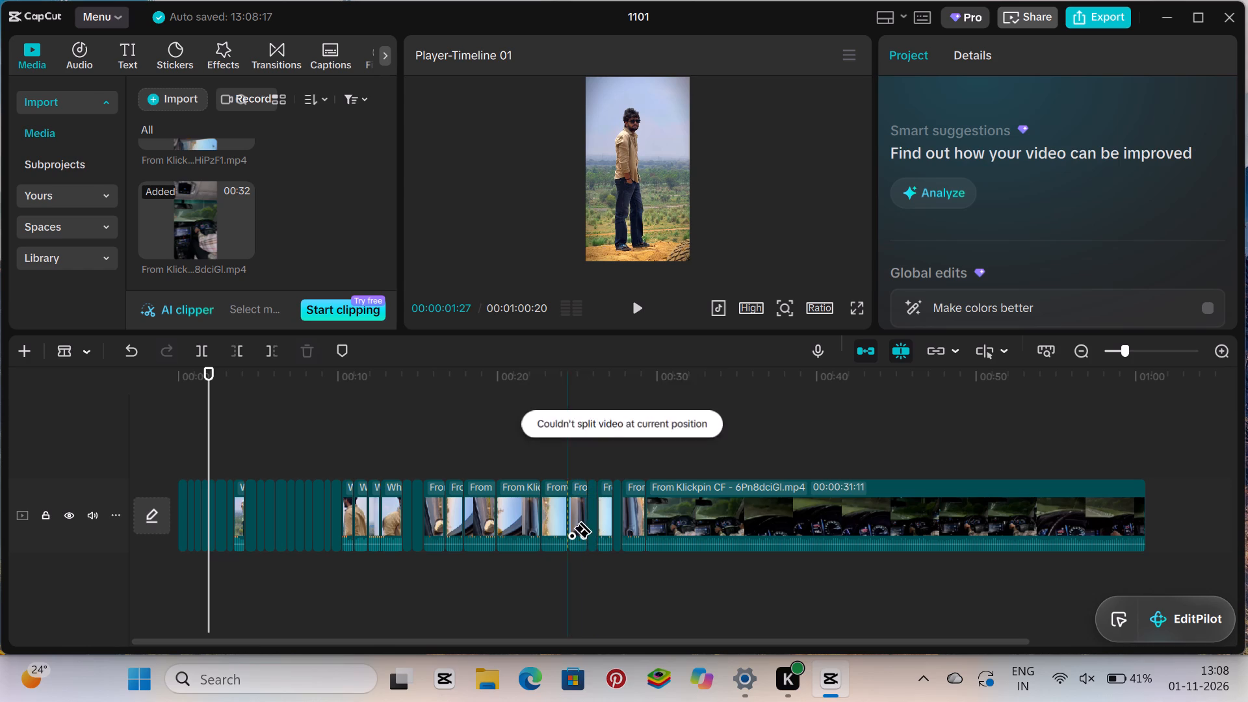
pyautogui.click(561, 525)
pyautogui.moveTo(557, 527); pyautogui.dragTo(543, 529)
pyautogui.click(541, 528)
pyautogui.tripleClick(534, 525)
pyautogui.doubleClick(526, 523)
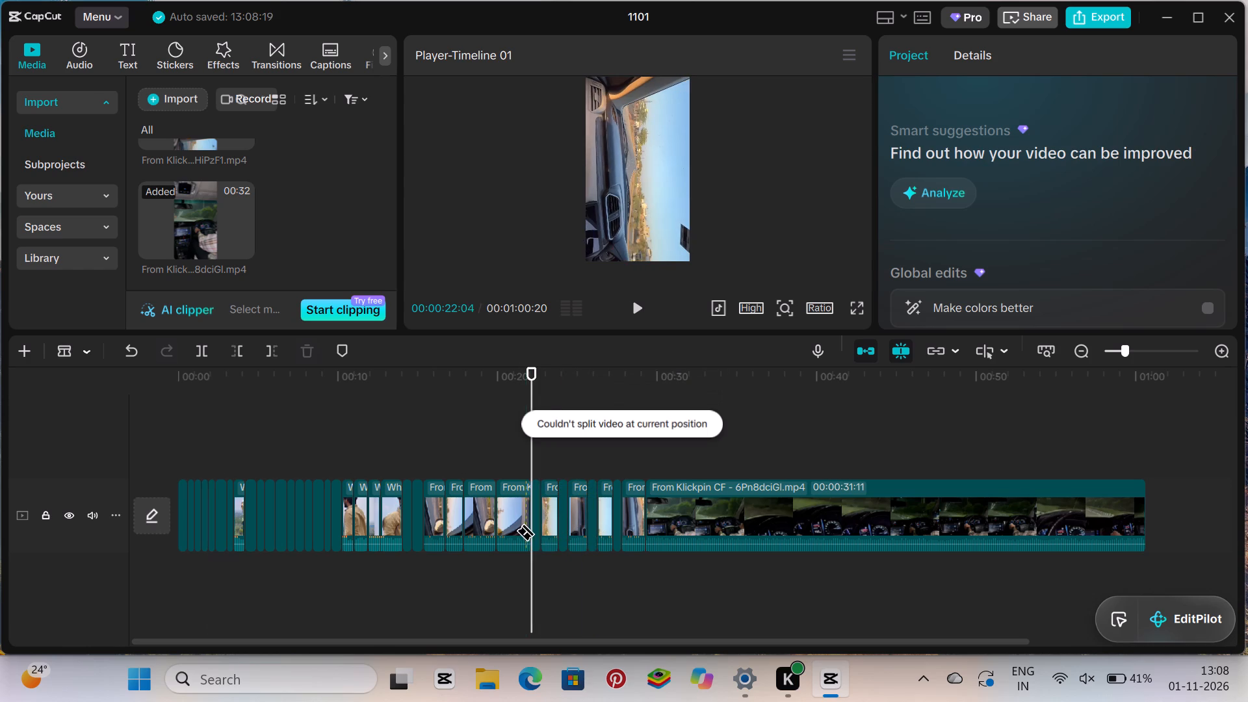
# Subdivide the 5SKHiPzF1 pieces from about 00:21 back to the start of that clip.
pyautogui.click(522, 520)
pyautogui.click(512, 515)
pyautogui.click(508, 513)
pyautogui.click(494, 511)
pyautogui.doubleClick(478, 505)
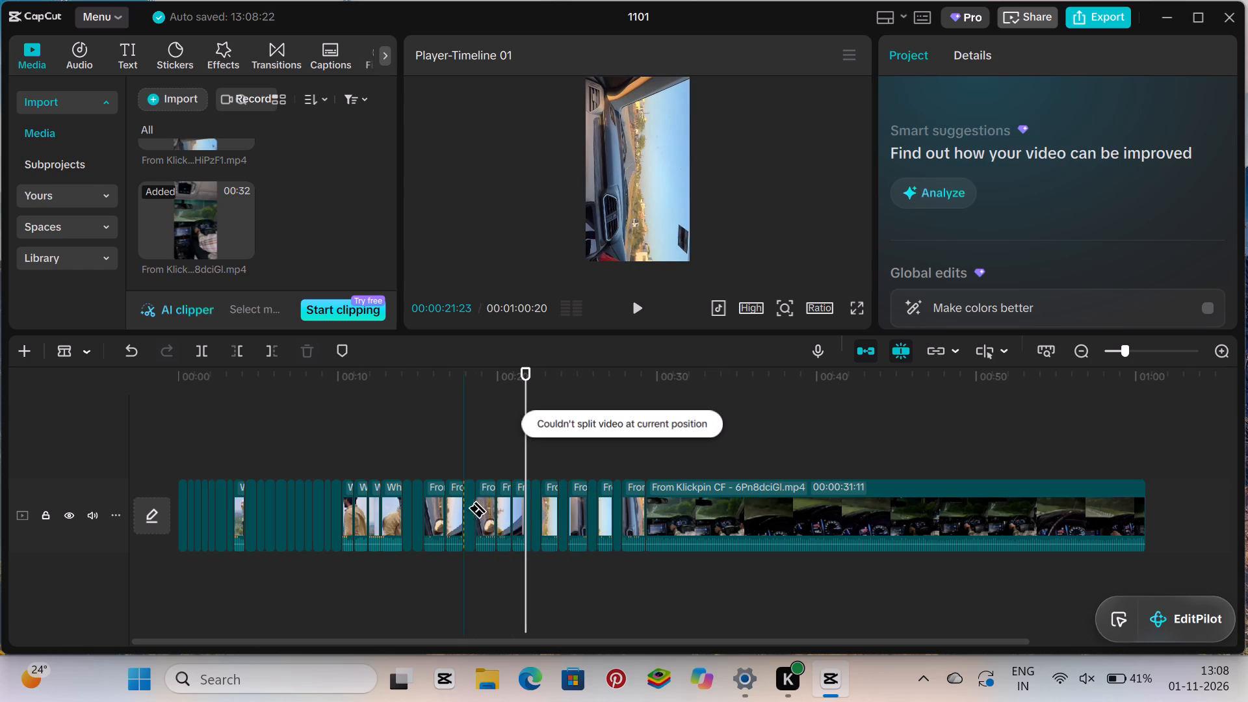
pyautogui.moveTo(463, 510); pyautogui.dragTo(454, 514)
pyautogui.click(443, 511)
pyautogui.click(428, 512)
pyautogui.click(434, 511)
# Add further splits to the 5SKHiPzF1 pieces, mainly in the last two seconds of that clip.
pyautogui.moveTo(508, 522); pyautogui.dragTo(523, 534)
pyautogui.moveTo(556, 530); pyautogui.dragTo(565, 532)
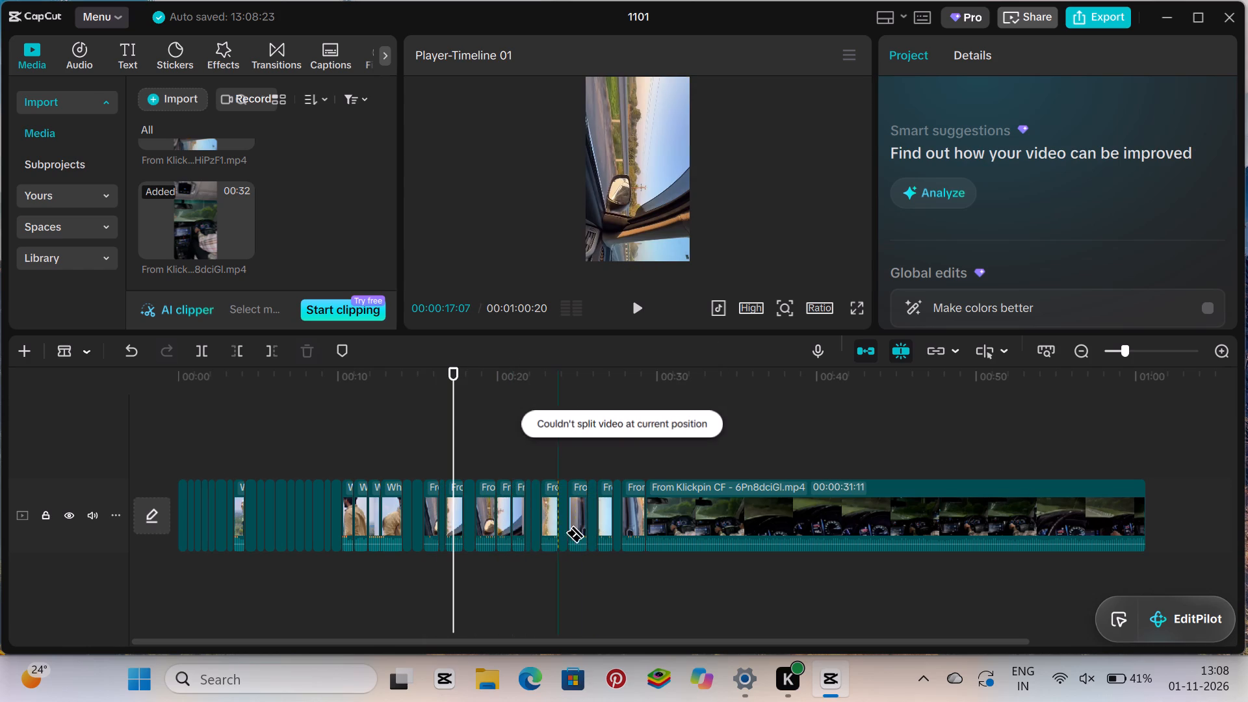
pyautogui.moveTo(565, 532); pyautogui.dragTo(562, 532)
pyautogui.click(625, 535)
pyautogui.click(629, 535)
pyautogui.doubleClick(632, 531)
pyautogui.click(642, 525)
# Split the From Klickpin CF - 6Pn8dciGl clip at intervals from its start to about 00:56.
pyautogui.click(650, 522)
pyautogui.click(657, 521)
pyautogui.click(666, 517)
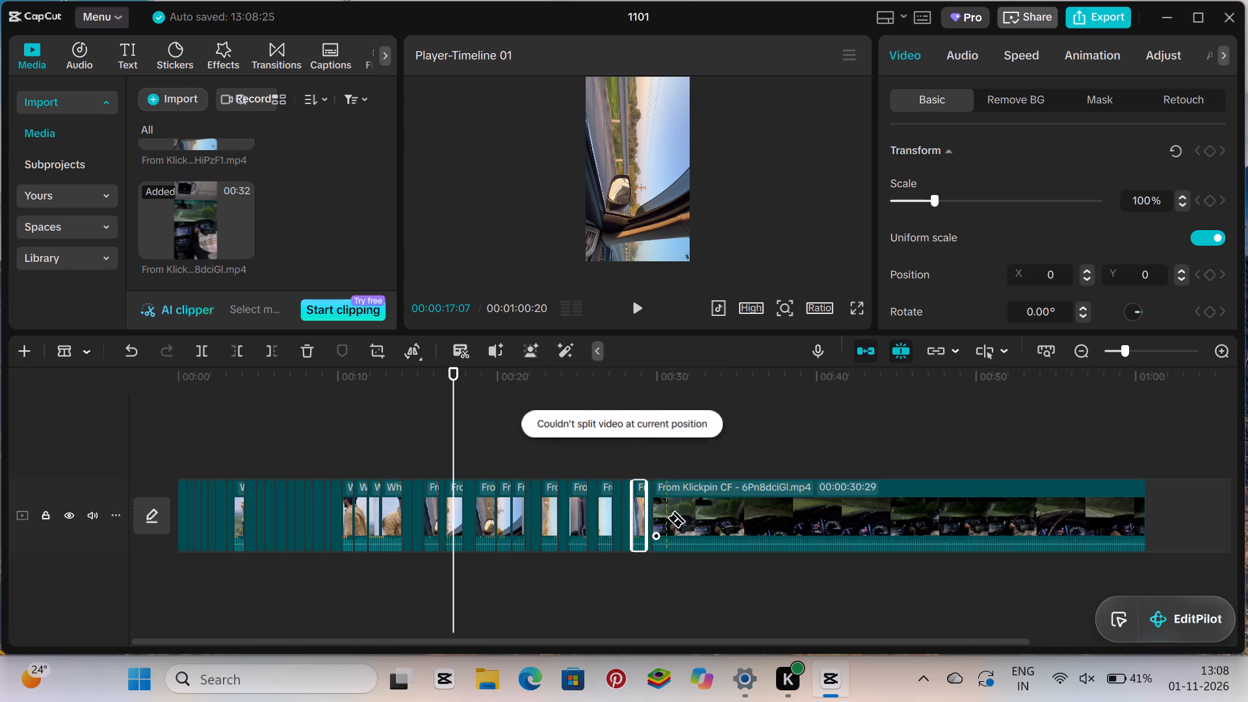
pyautogui.moveTo(673, 517); pyautogui.dragTo(679, 522)
pyautogui.moveTo(702, 521); pyautogui.dragTo(708, 524)
pyautogui.moveTo(732, 526); pyautogui.dragTo(742, 528)
pyautogui.click(813, 534)
pyautogui.moveTo(853, 540); pyautogui.dragTo(859, 541)
pyautogui.moveTo(963, 549); pyautogui.dragTo(985, 557)
pyautogui.moveTo(1061, 546); pyautogui.dragTo(1075, 552)
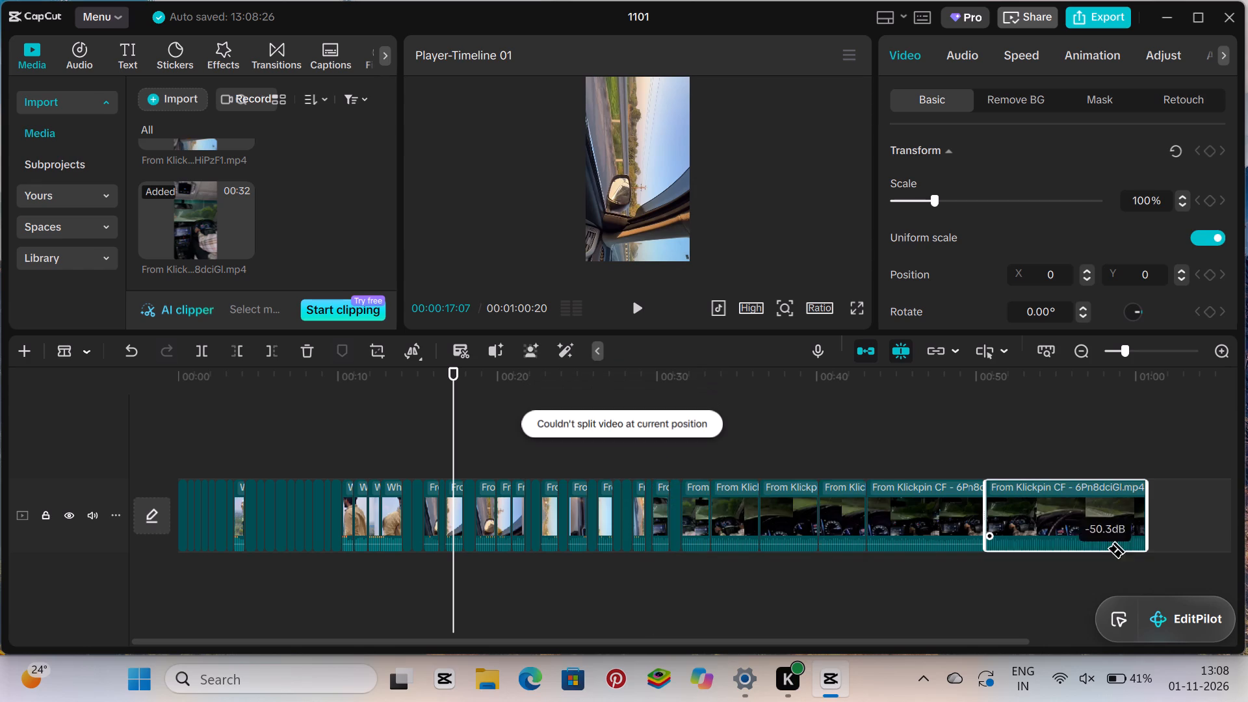
# Subdivide the 6Pn8dciGl pieces from the end of the timeline back to about 00:44.
pyautogui.click(1130, 539)
pyautogui.moveTo(1118, 534); pyautogui.dragTo(1091, 531)
pyautogui.click(1065, 519)
pyautogui.moveTo(1048, 517); pyautogui.dragTo(1041, 517)
pyautogui.moveTo(1017, 513); pyautogui.dragTo(996, 519)
pyautogui.moveTo(967, 513); pyautogui.dragTo(960, 517)
pyautogui.moveTo(952, 515); pyautogui.dragTo(944, 519)
pyautogui.moveTo(932, 519); pyautogui.dragTo(922, 525)
pyautogui.moveTo(889, 521); pyautogui.dragTo(885, 521)
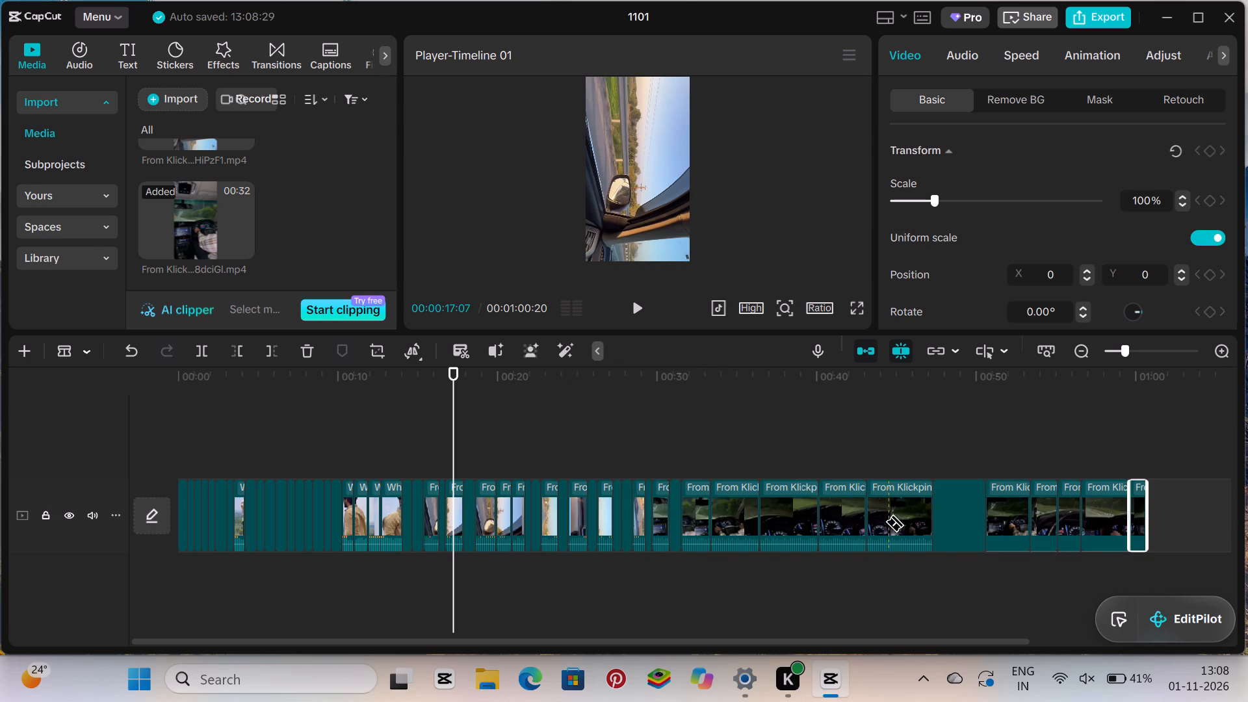
# Subdivide the remaining 6Pn8dciGl pieces from about 00:43 back to 00:33, and return to the Select tool.
pyautogui.moveTo(885, 521); pyautogui.dragTo(871, 525)
pyautogui.click(865, 525)
pyautogui.moveTo(854, 524); pyautogui.dragTo(846, 525)
pyautogui.click(833, 519)
pyautogui.moveTo(824, 519); pyautogui.dragTo(815, 521)
pyautogui.moveTo(808, 521); pyautogui.dragTo(796, 523)
pyautogui.moveTo(790, 522); pyautogui.dragTo(785, 523)
pyautogui.doubleClick(750, 522)
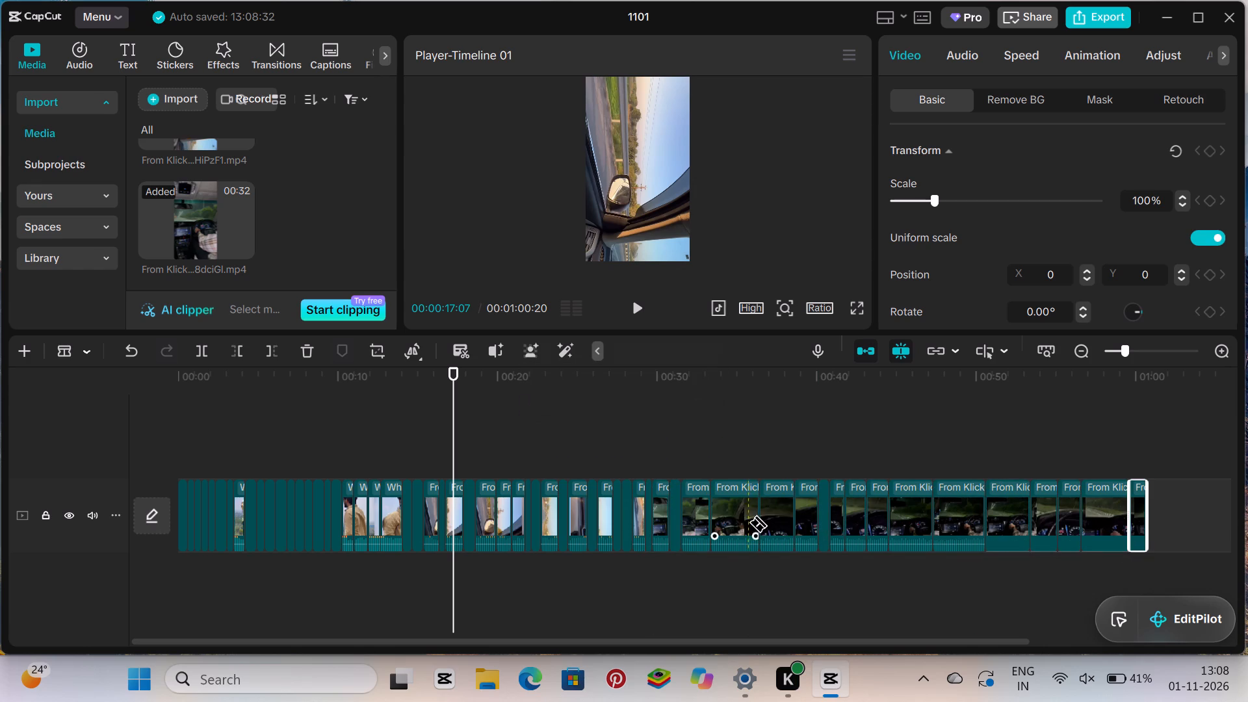
pyautogui.moveTo(742, 524); pyautogui.dragTo(736, 524)
pyautogui.click(724, 522)
pyautogui.click(700, 524)
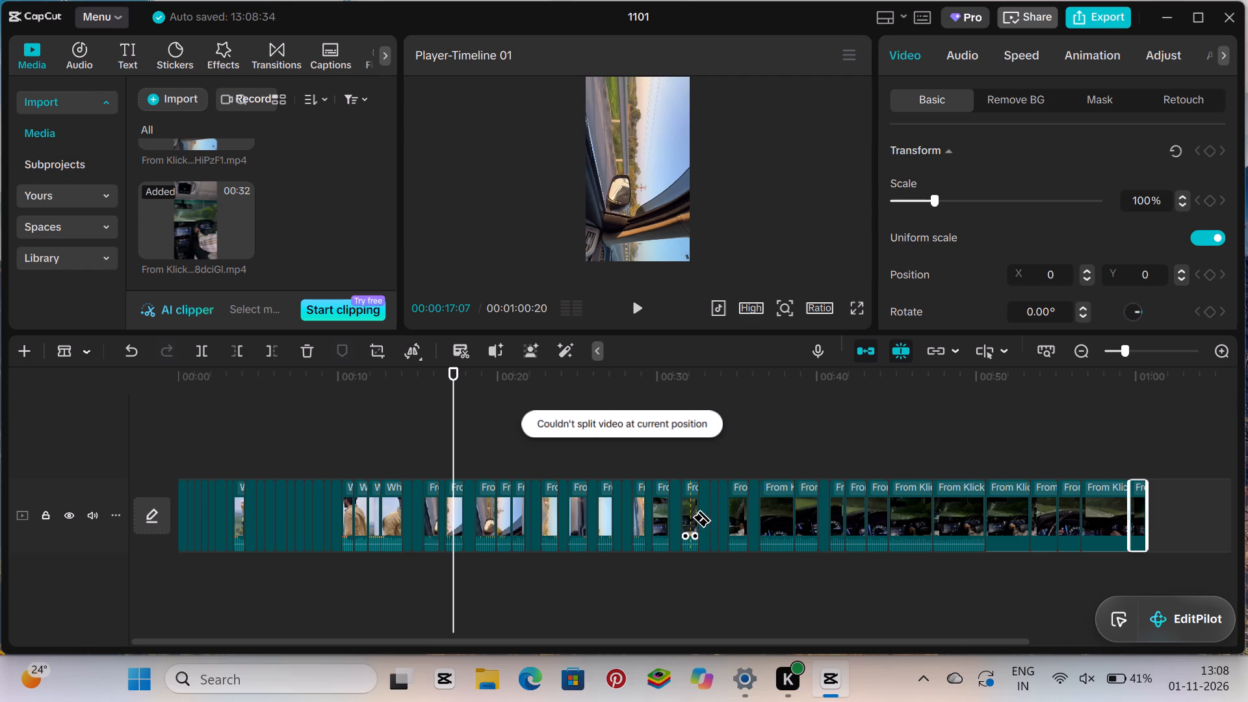
pyautogui.click(88, 350)
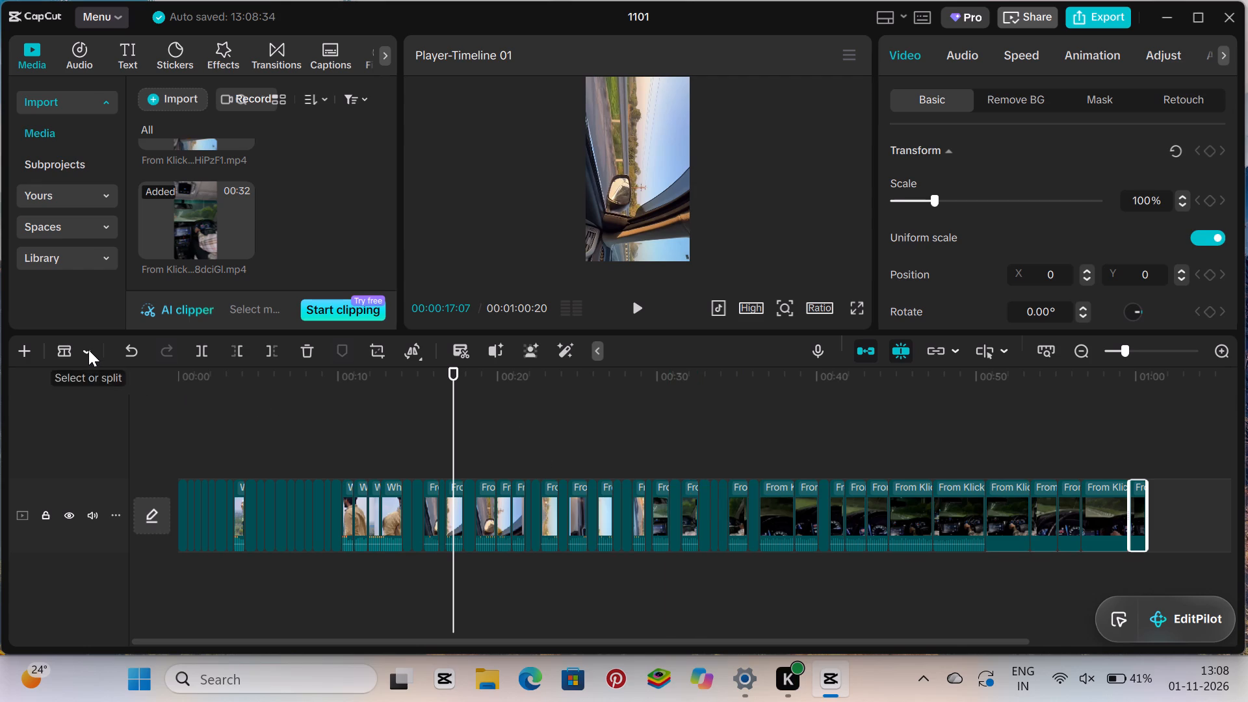
pyautogui.click(85, 374)
# Select the clip piece at about 00:13 on the timeline and enable Auto adjust for it.
pyautogui.click(393, 507)
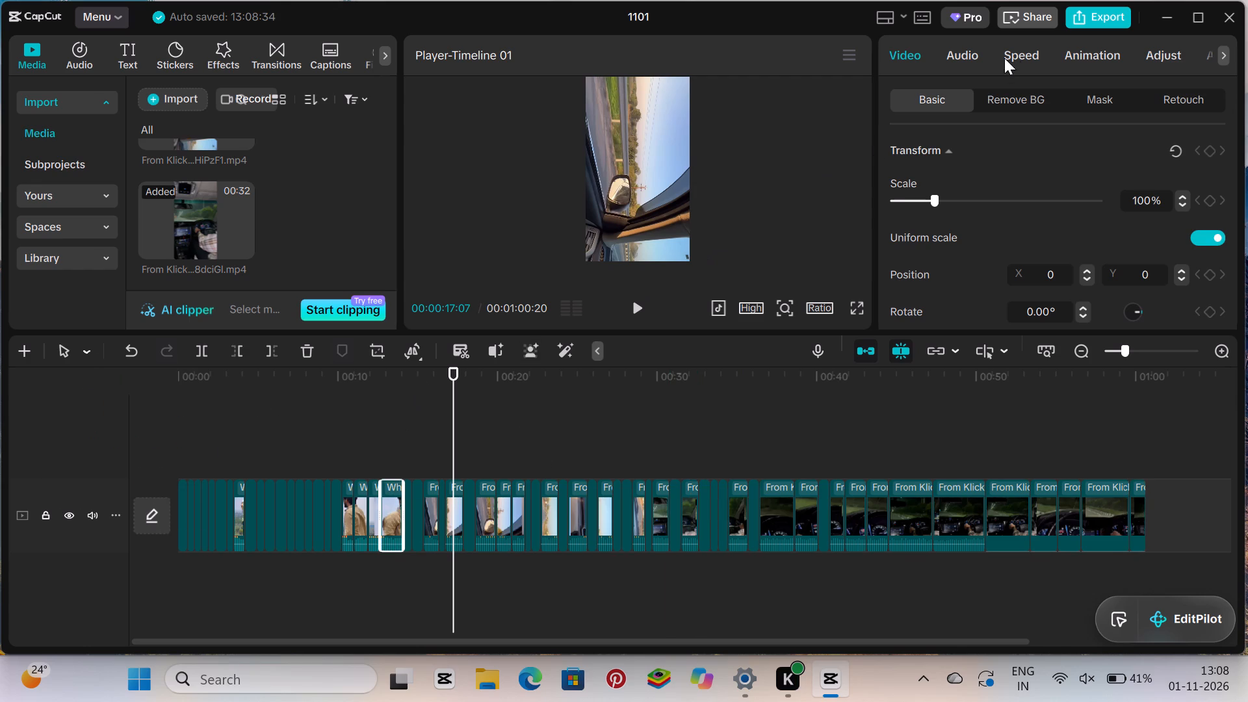
pyautogui.click(1163, 58)
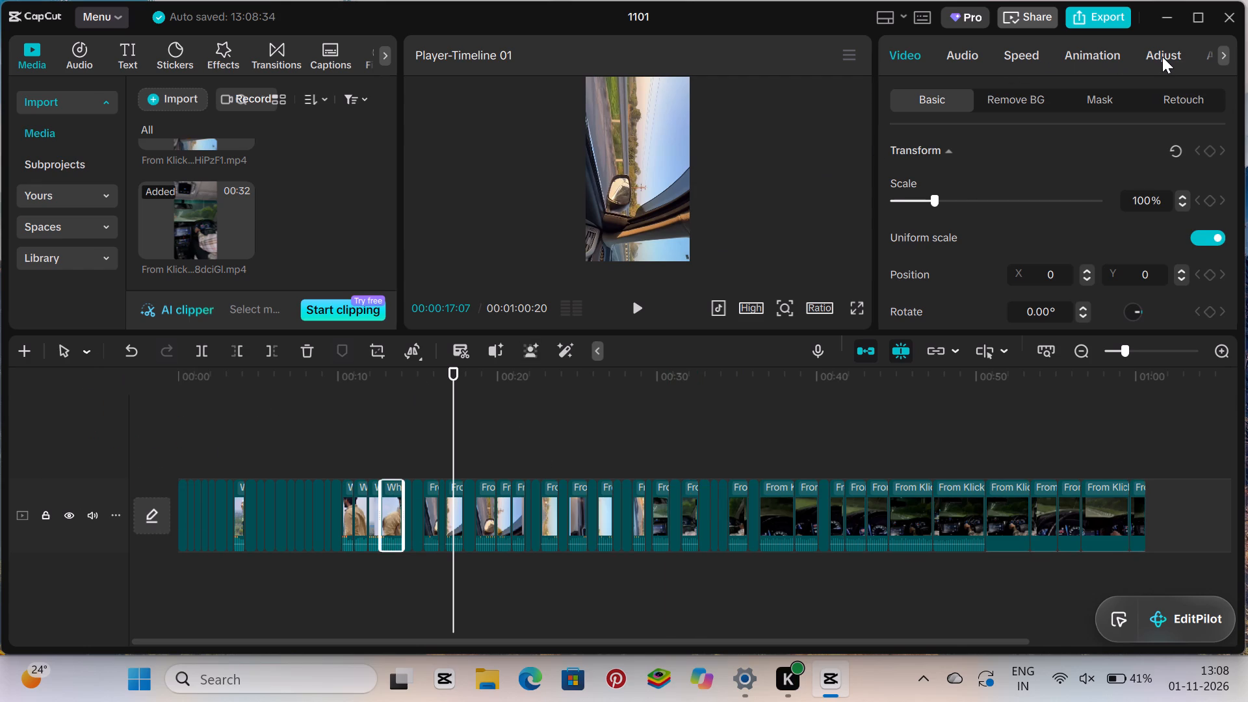
pyautogui.click(1163, 55)
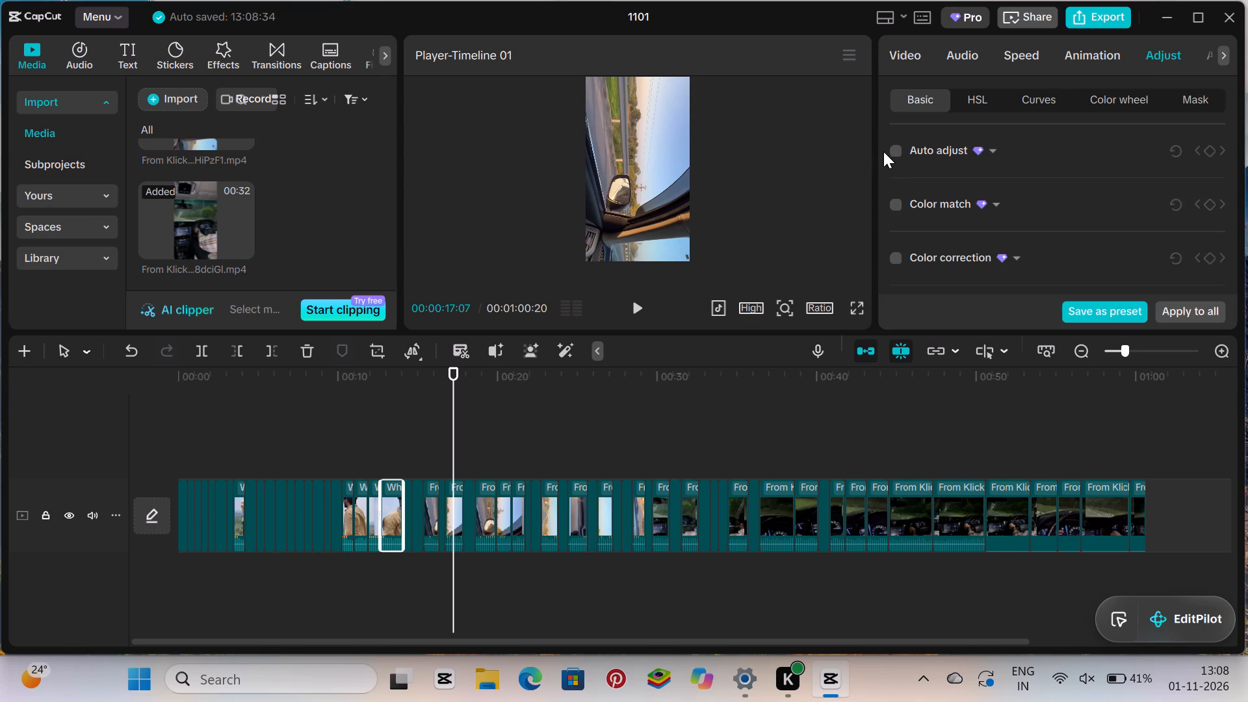
pyautogui.click(894, 152)
# Enable Color match for the selected piece, using the car side-mirror video frame as the source frame.
pyautogui.scroll(-2, 900, 147)
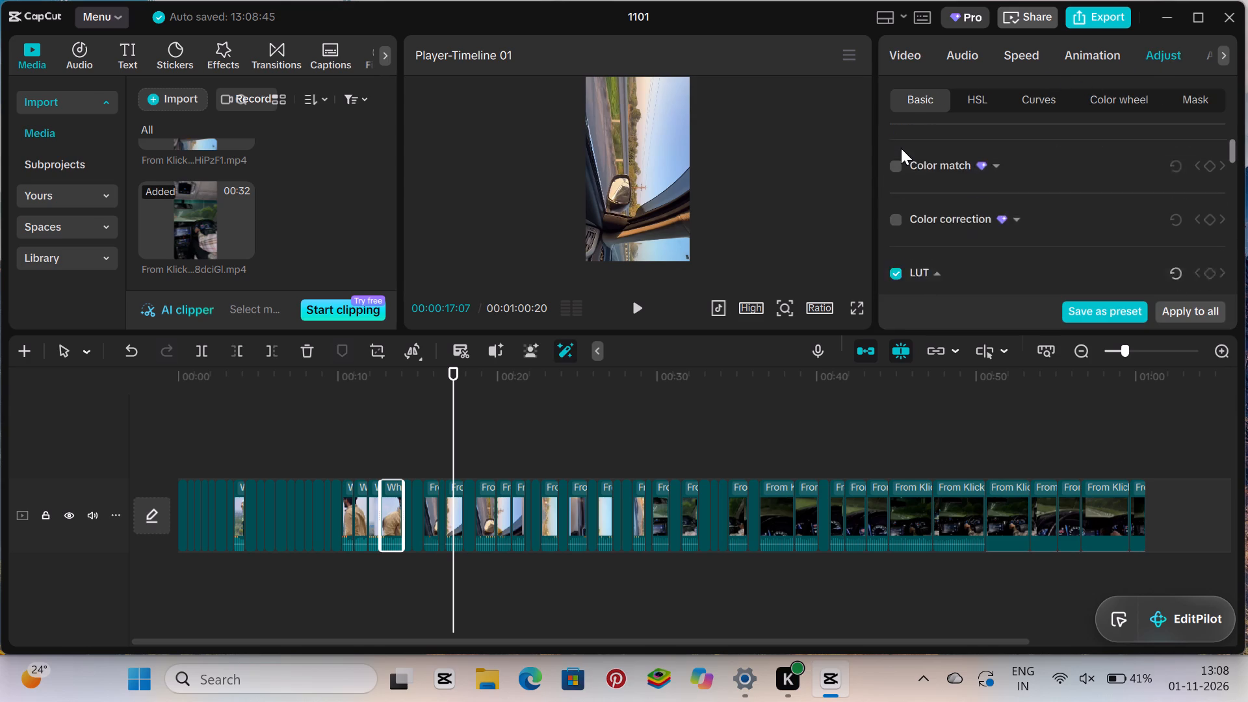
pyautogui.scroll(1, 896, 133)
pyautogui.click(897, 186)
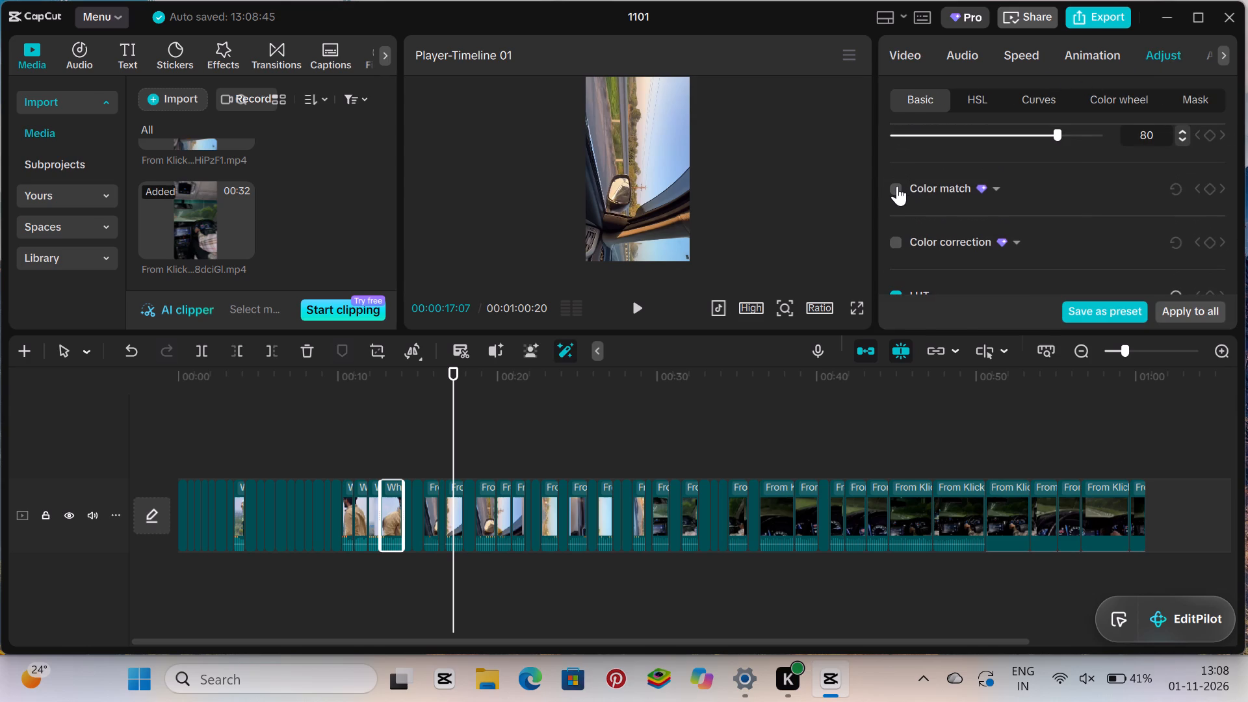
pyautogui.click(834, 630)
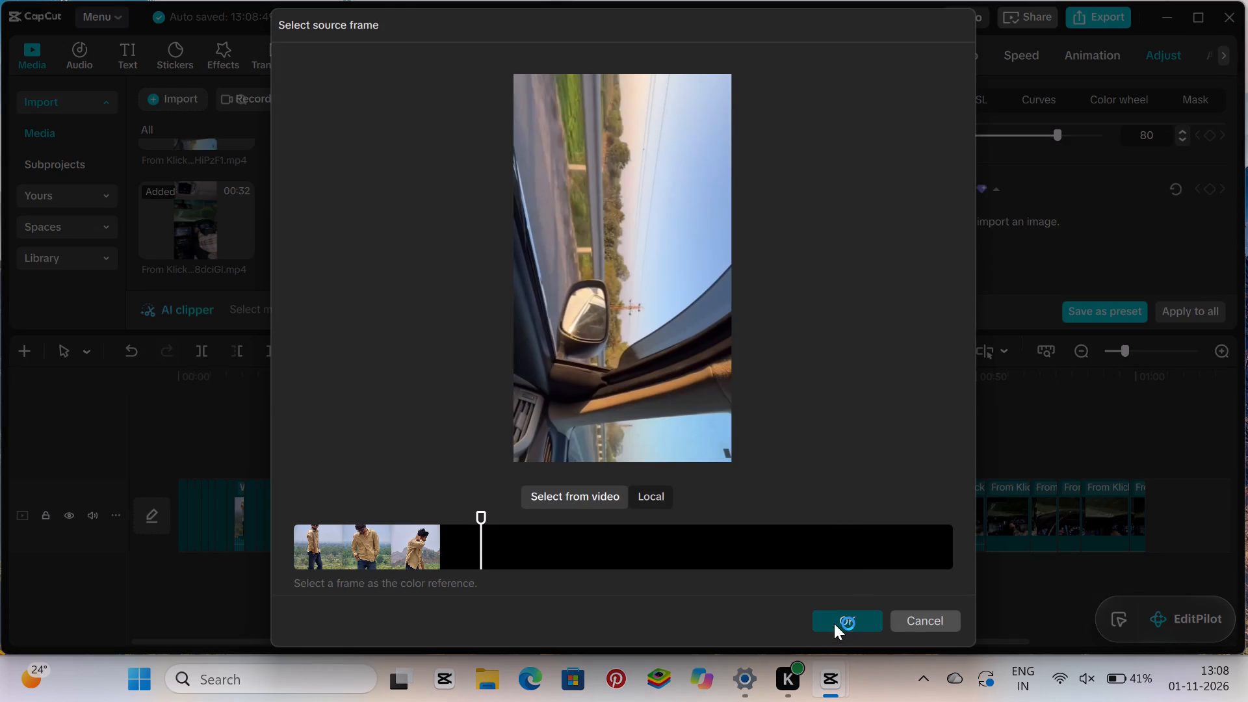
# Minimize the Instagram window that covers the editor and enable Color correction for the selected piece.
pyautogui.scroll(-5, 934, 84)
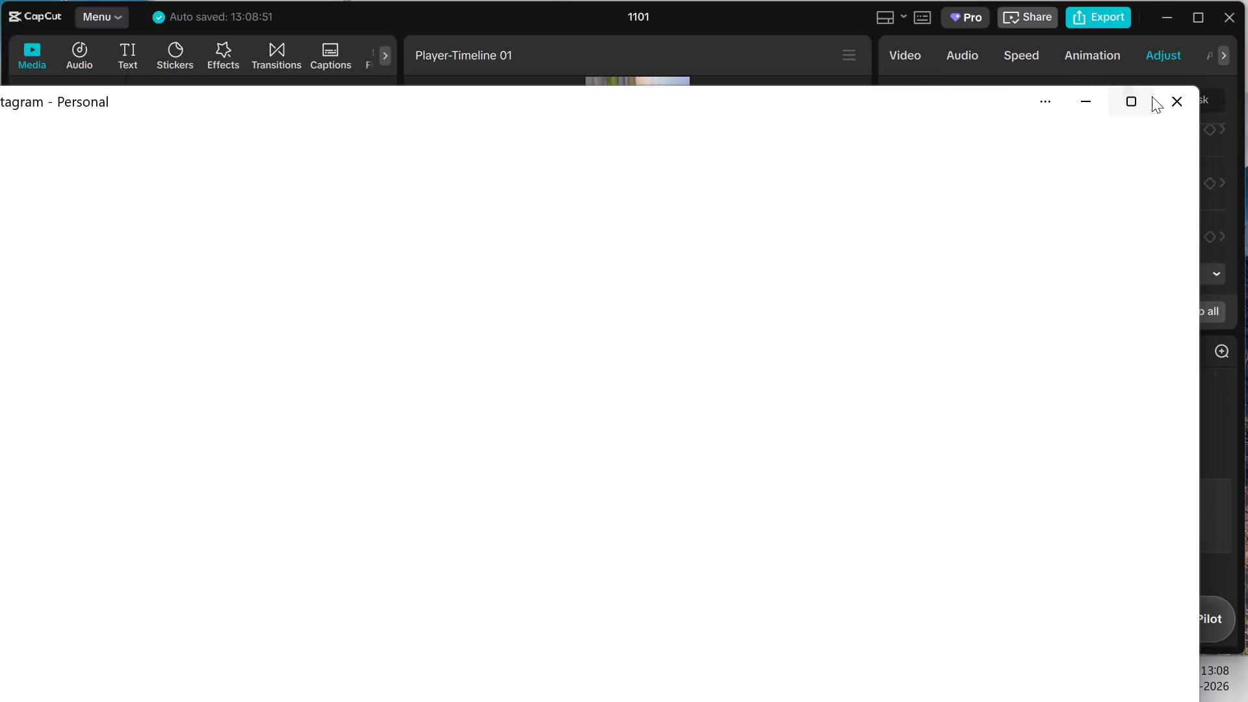
pyautogui.click(1084, 103)
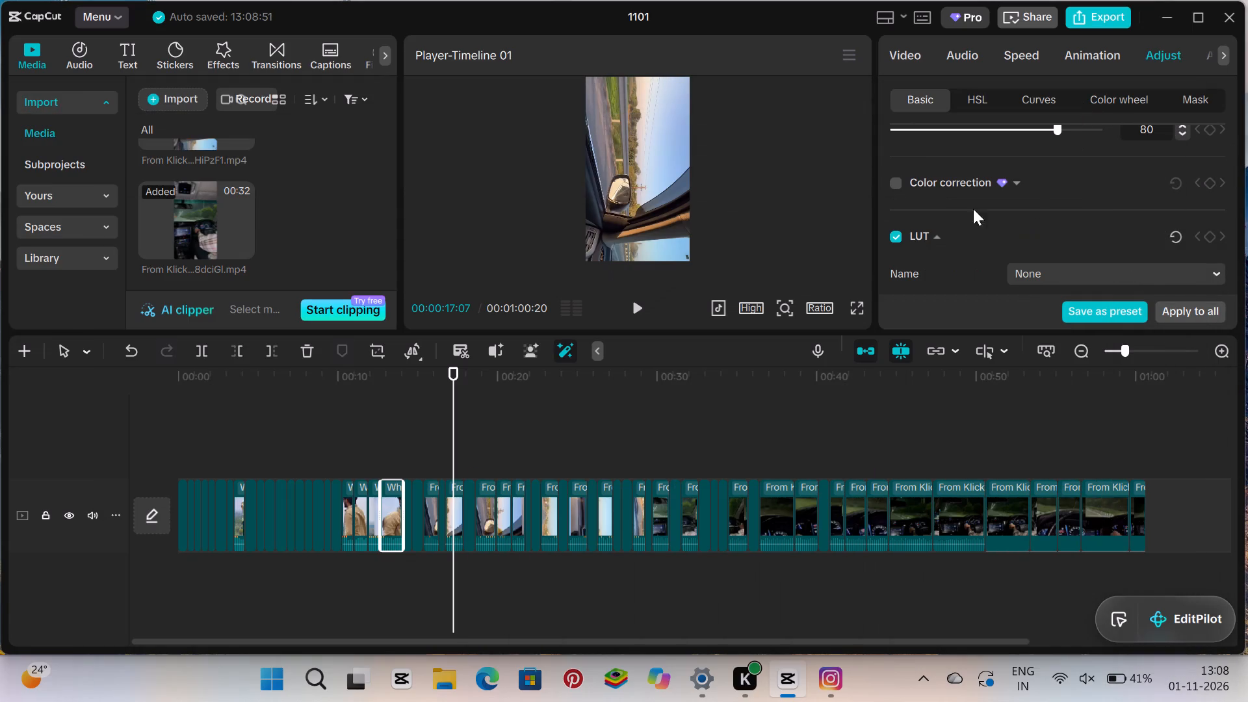
pyautogui.click(896, 185)
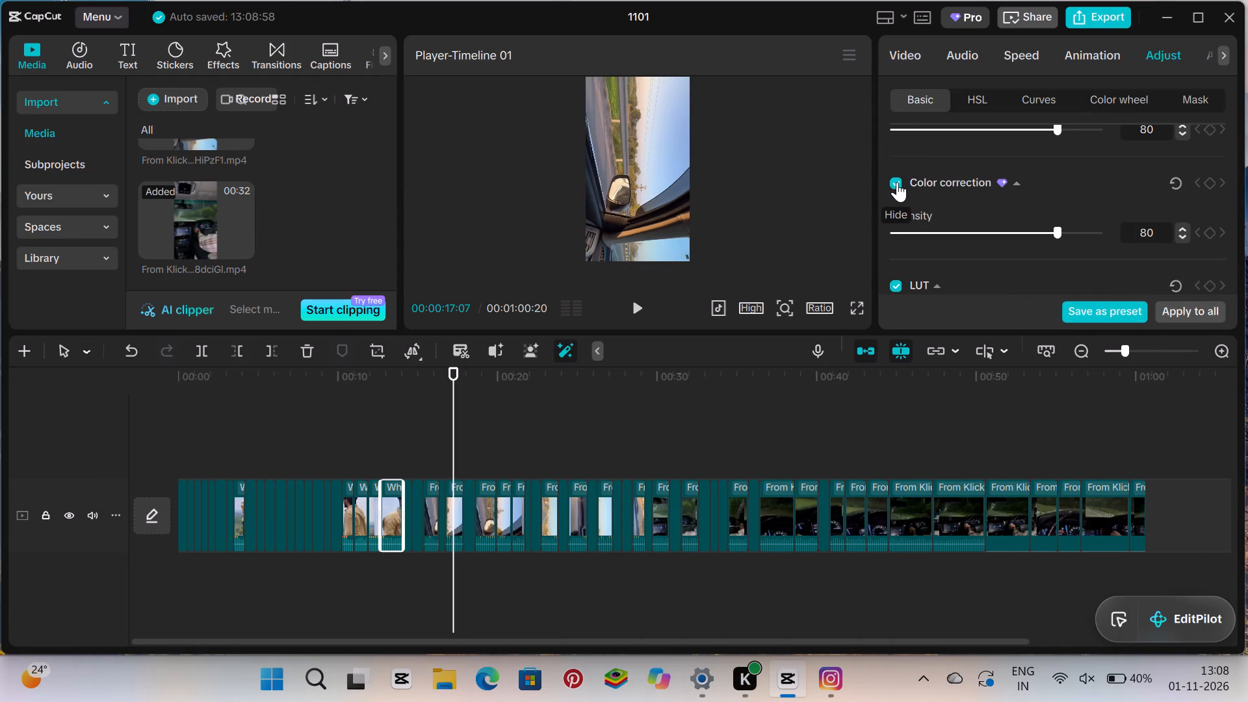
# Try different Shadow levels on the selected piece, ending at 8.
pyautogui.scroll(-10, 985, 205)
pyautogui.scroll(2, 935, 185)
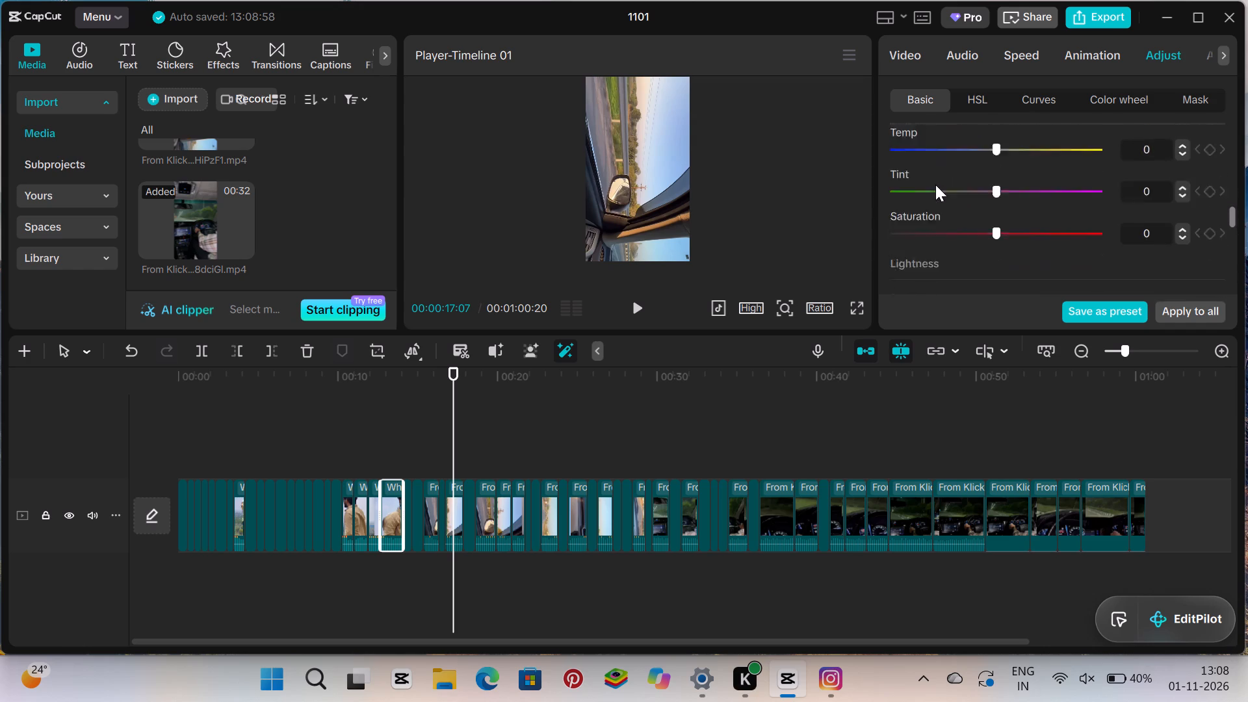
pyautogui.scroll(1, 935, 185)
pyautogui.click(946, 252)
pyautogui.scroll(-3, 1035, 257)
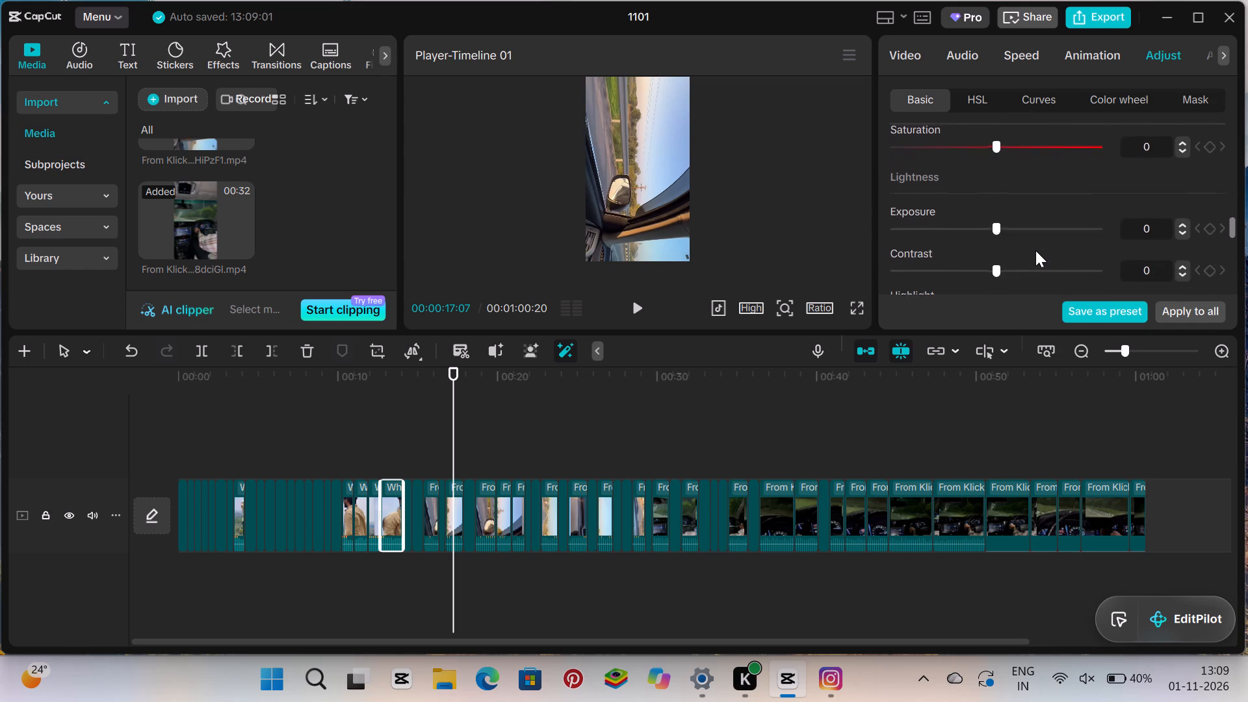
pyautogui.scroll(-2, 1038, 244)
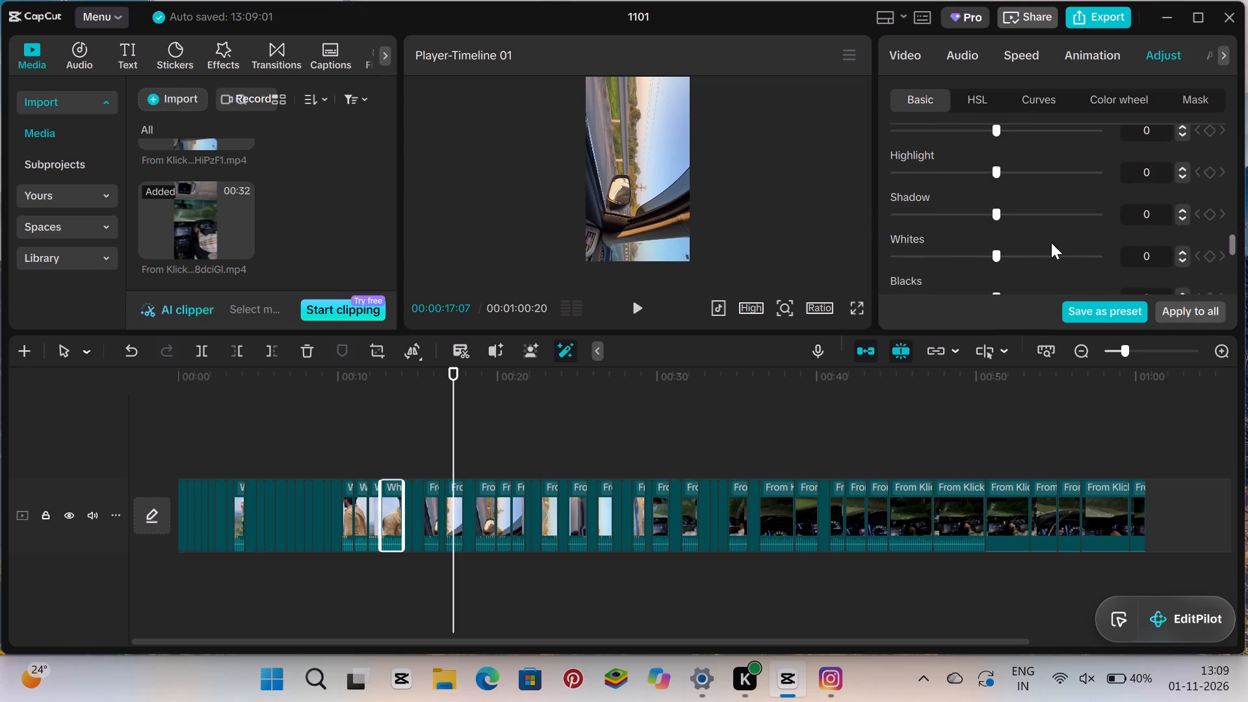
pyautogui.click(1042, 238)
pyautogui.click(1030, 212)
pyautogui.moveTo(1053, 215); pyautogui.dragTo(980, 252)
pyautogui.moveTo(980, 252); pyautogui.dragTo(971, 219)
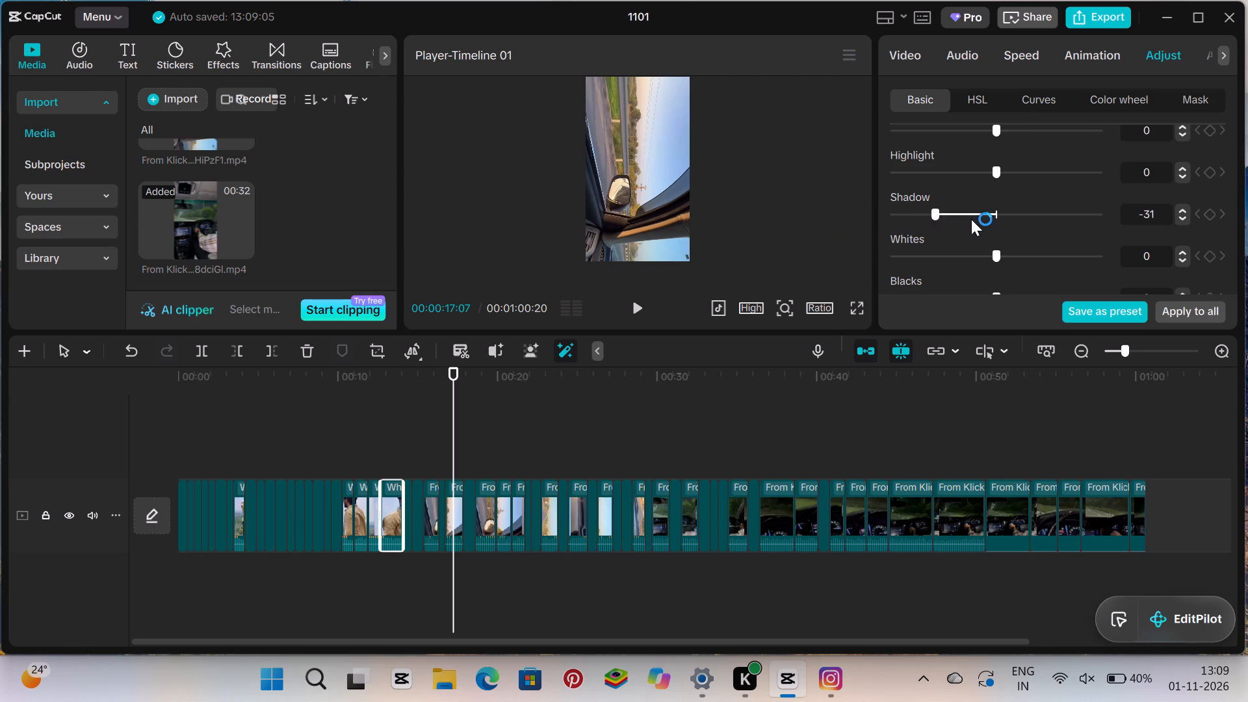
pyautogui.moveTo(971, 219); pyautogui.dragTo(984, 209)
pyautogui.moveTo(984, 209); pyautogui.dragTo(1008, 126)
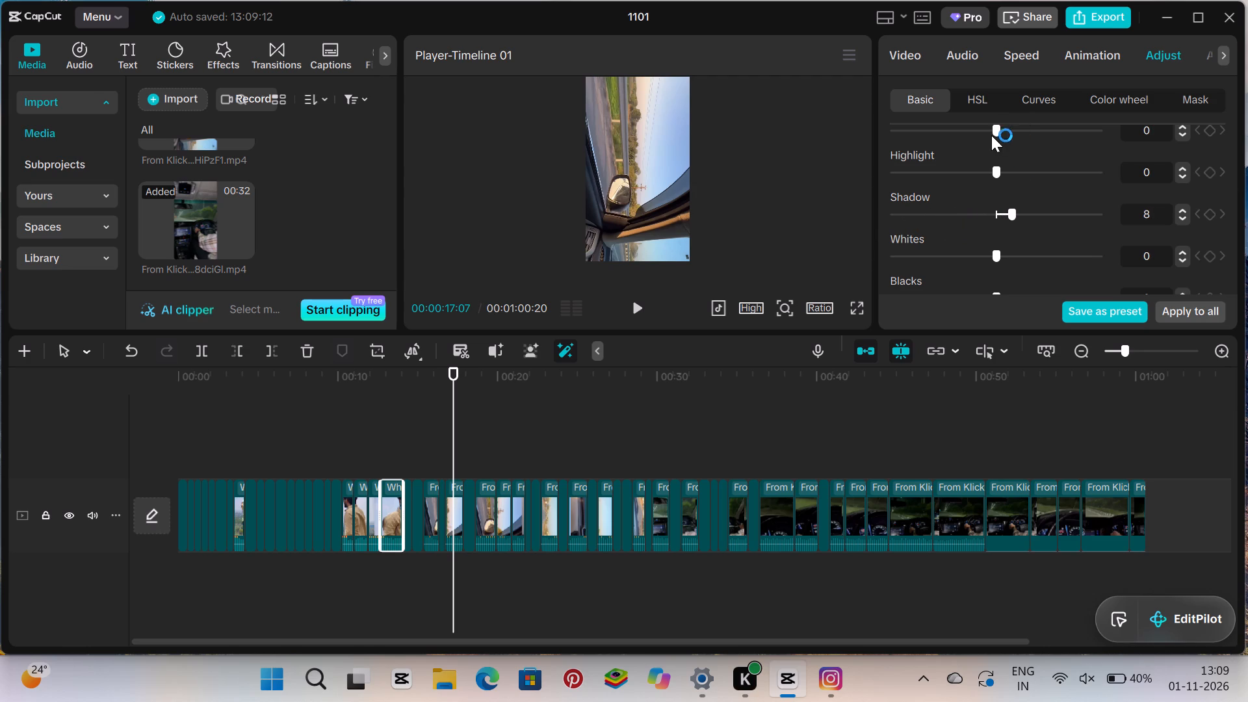
# Set the selected piece's Contrast to -27 and Exposure to 23.
pyautogui.click(996, 132)
pyautogui.moveTo(994, 135); pyautogui.dragTo(930, 143)
pyautogui.click(937, 131)
pyautogui.scroll(2, 1046, 185)
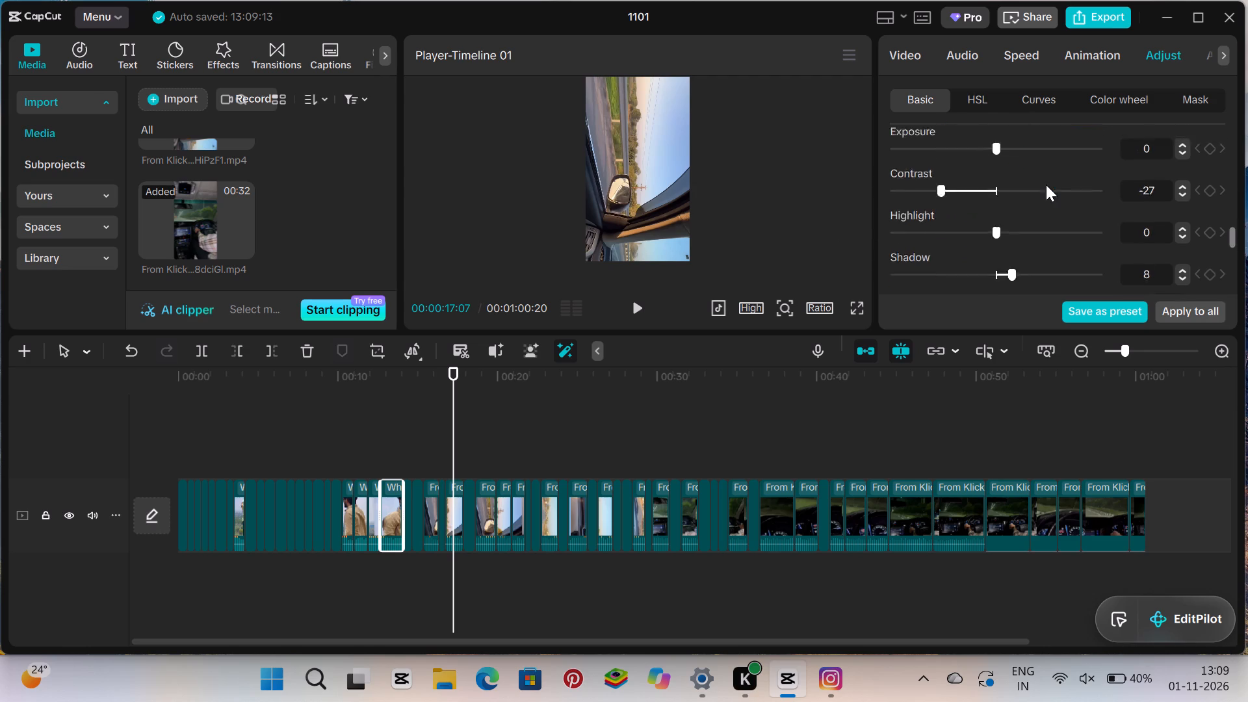
pyautogui.click(1037, 222)
# Set the selected piece's Shadow to -23 and Highlight to -20.
pyautogui.scroll(-1, 1007, 227)
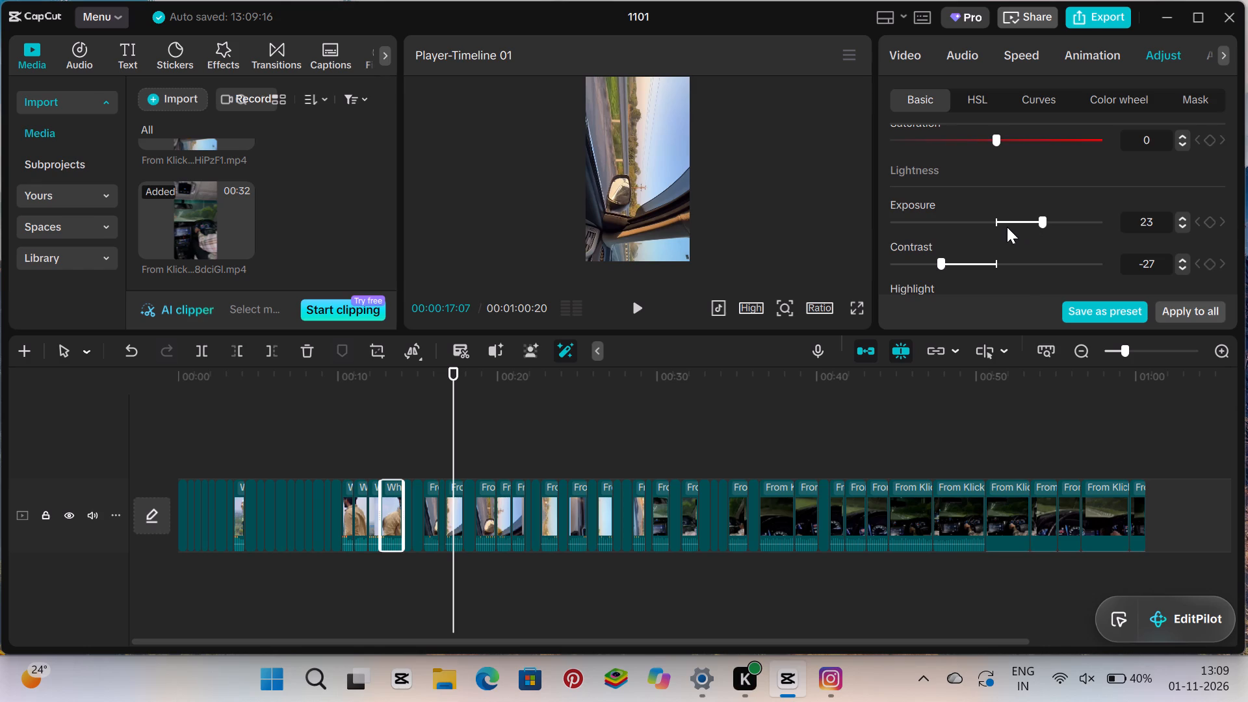
pyautogui.scroll(-2, 1007, 227)
pyautogui.click(944, 185)
pyautogui.click(950, 151)
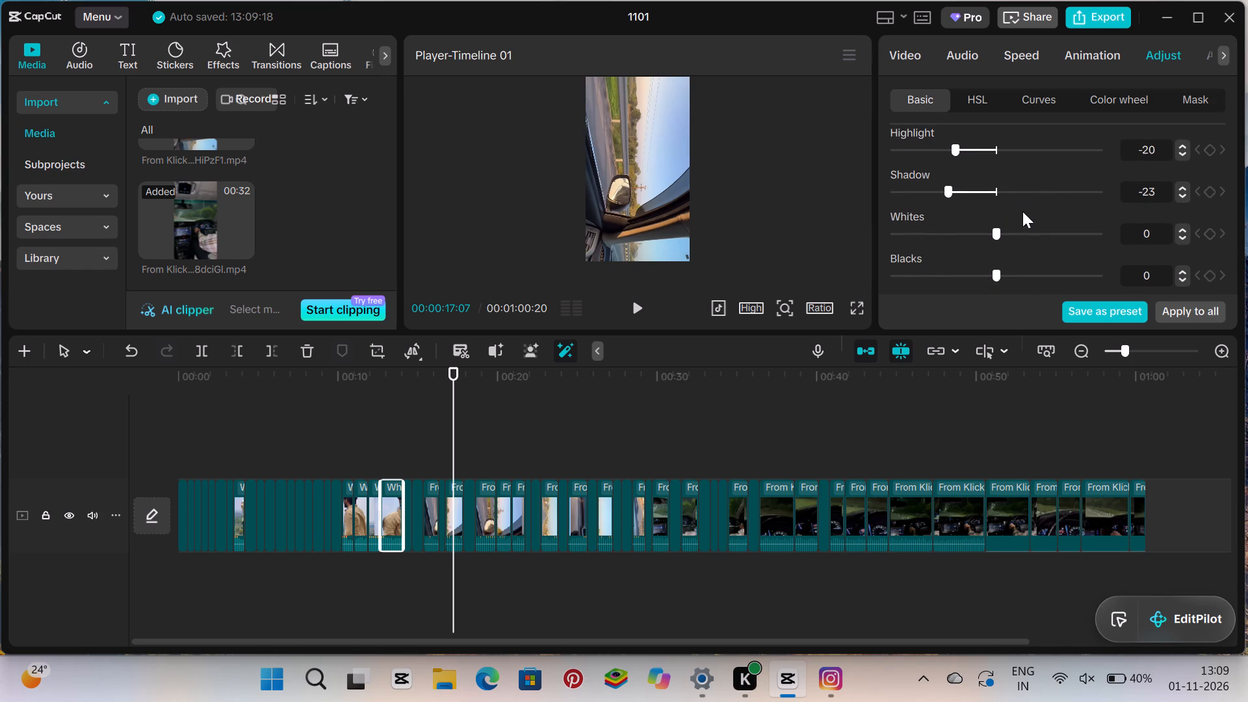
# Raise the same piece's Whites, and set its Brilliance to -19 and Blacks to 21.
pyautogui.click(1031, 236)
pyautogui.scroll(-3, 1027, 235)
pyautogui.click(954, 155)
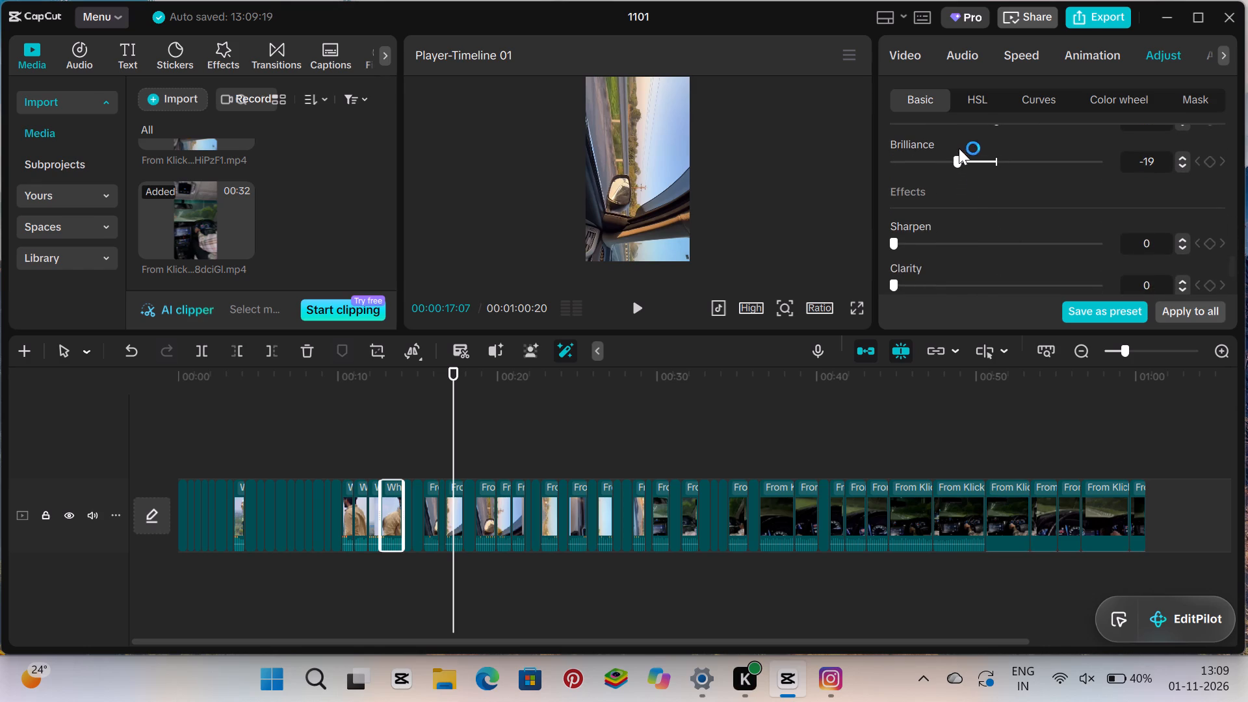
pyautogui.scroll(2, 985, 133)
pyautogui.click(1037, 238)
# Set the piece's effects to Sharpen 46, Clarity 43, Particles 46 and Fade 40, and adjust its Vignette.
pyautogui.scroll(-4, 1037, 231)
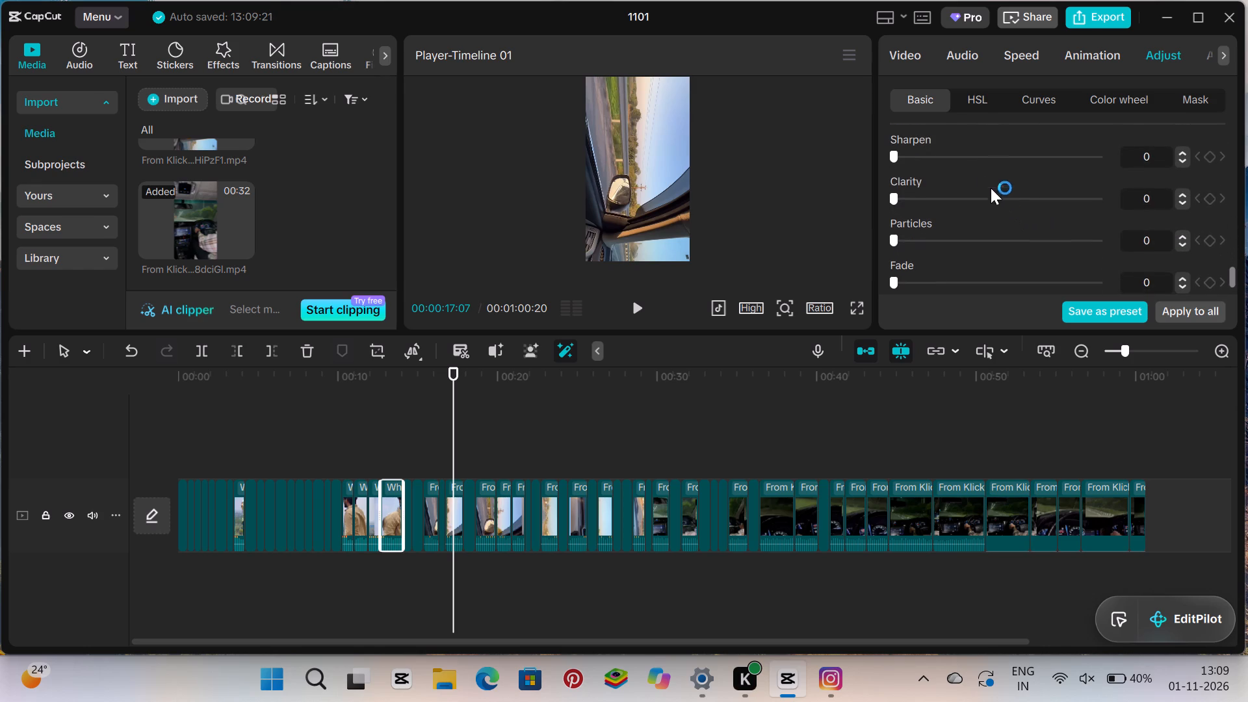
pyautogui.click(987, 157)
pyautogui.click(978, 198)
pyautogui.click(988, 244)
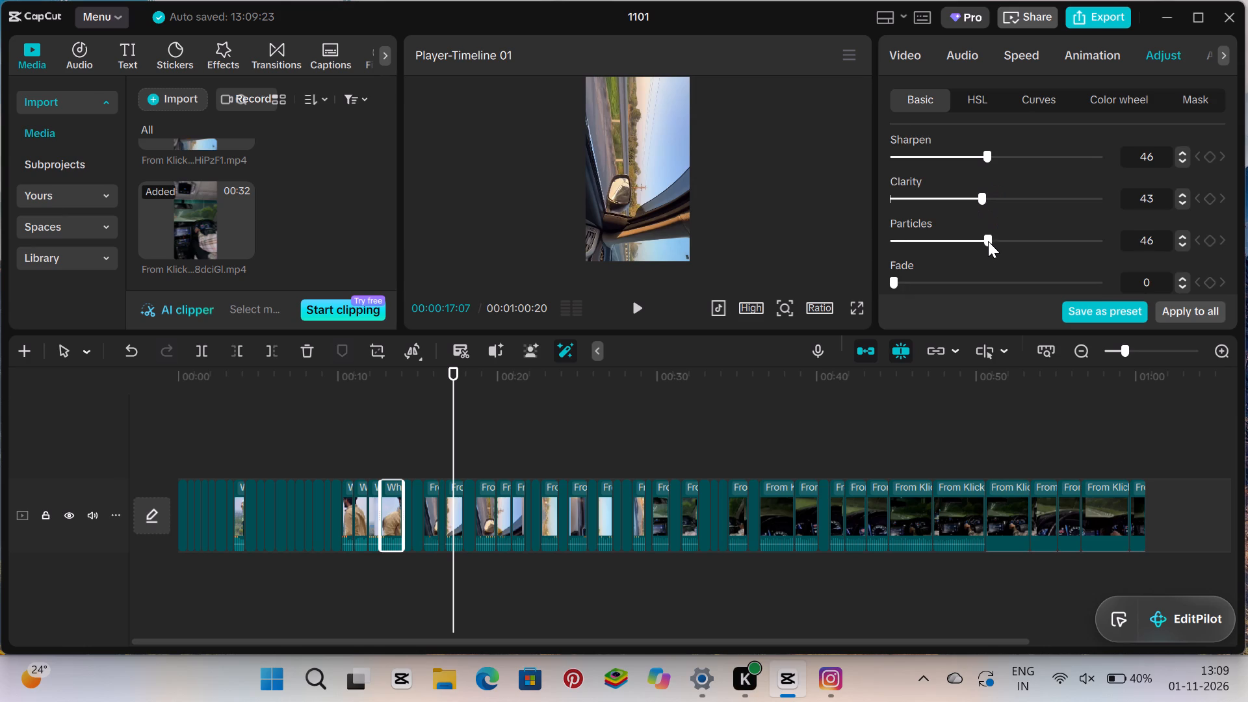
pyautogui.scroll(-3, 988, 241)
pyautogui.click(978, 246)
pyautogui.scroll(-5, 980, 237)
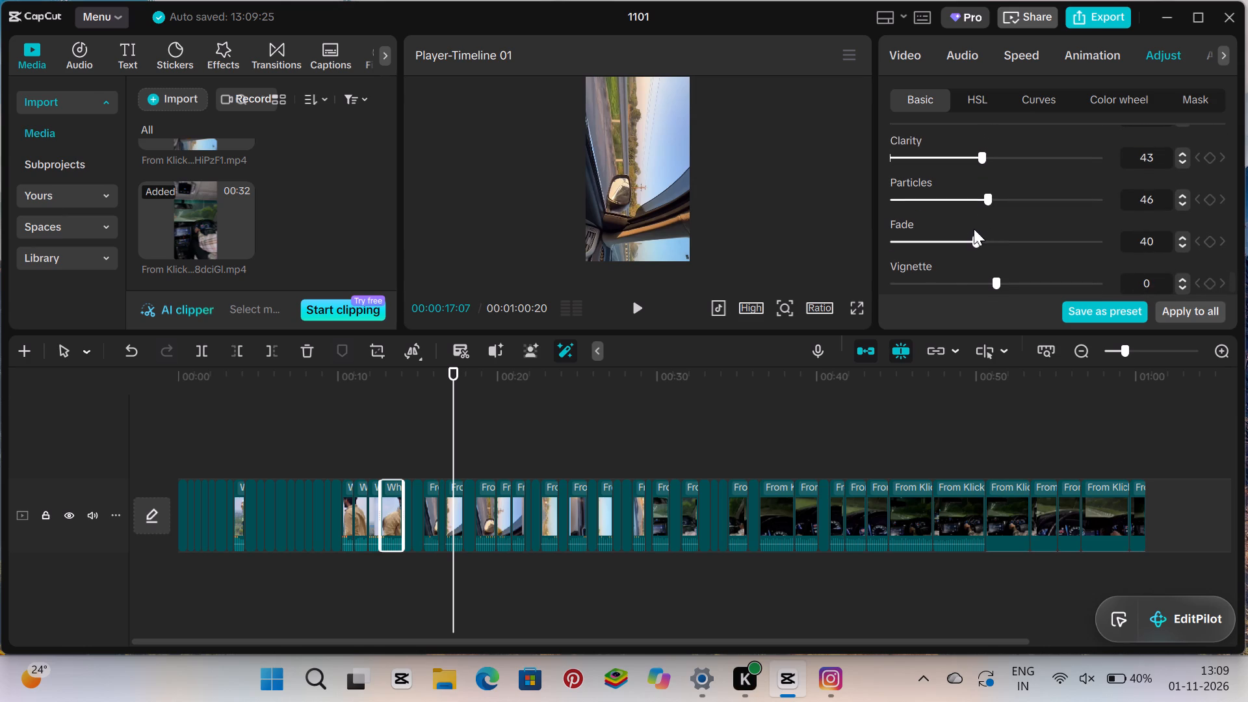
pyautogui.click(961, 291)
pyautogui.click(1013, 281)
pyautogui.scroll(3, 992, 205)
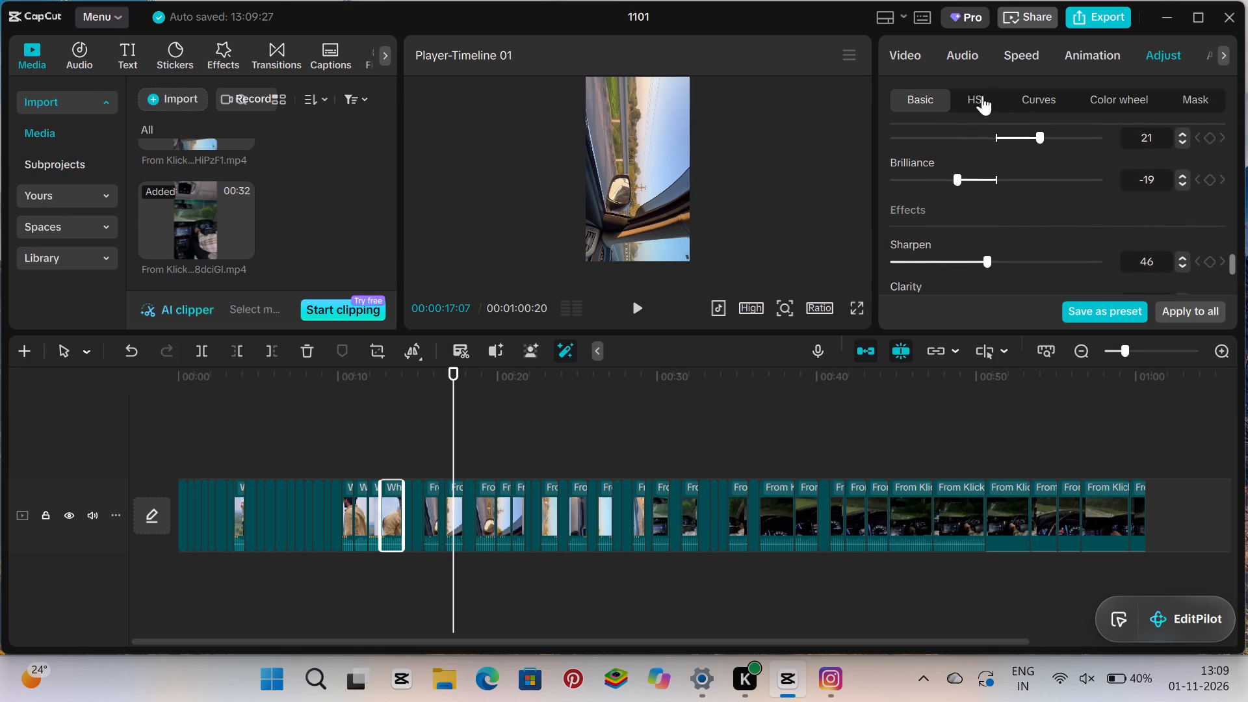
# In the piece's HSL adjustments, set red to Hue -18, Saturation 24 and Brightness -24.
pyautogui.click(981, 92)
pyautogui.click(981, 96)
pyautogui.click(974, 242)
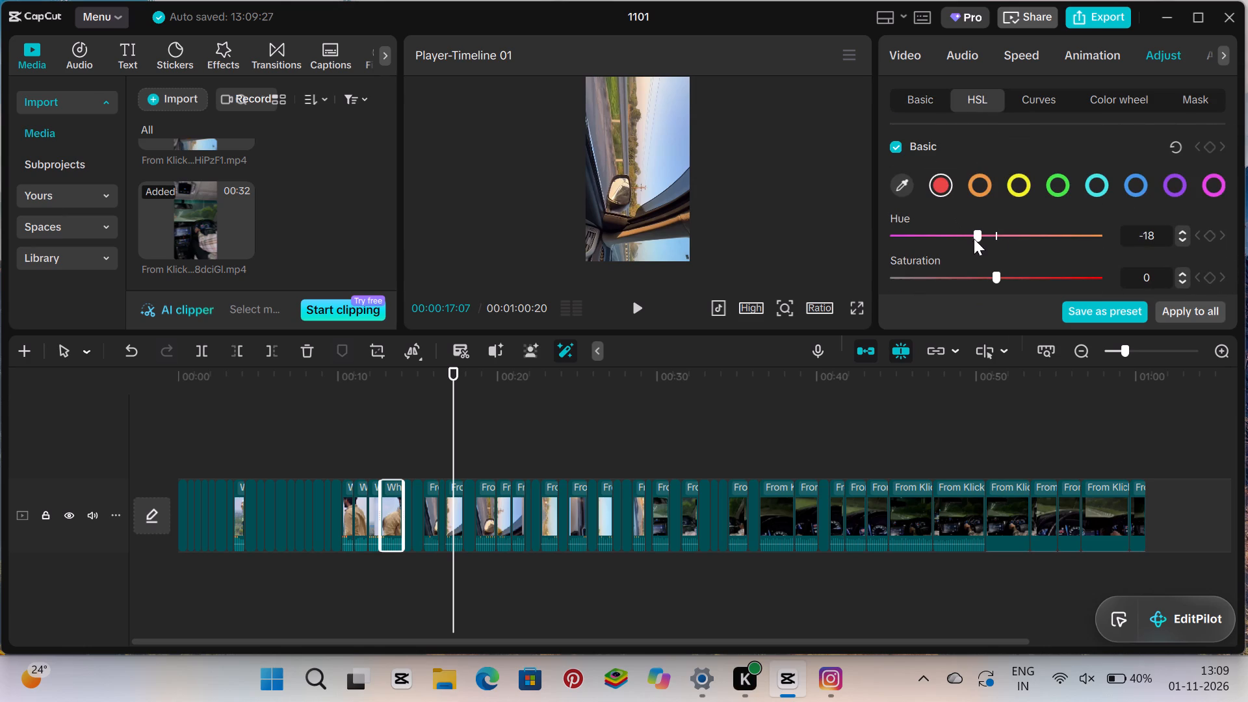
pyautogui.click(1018, 270)
pyautogui.scroll(-4, 1019, 266)
pyautogui.click(968, 270)
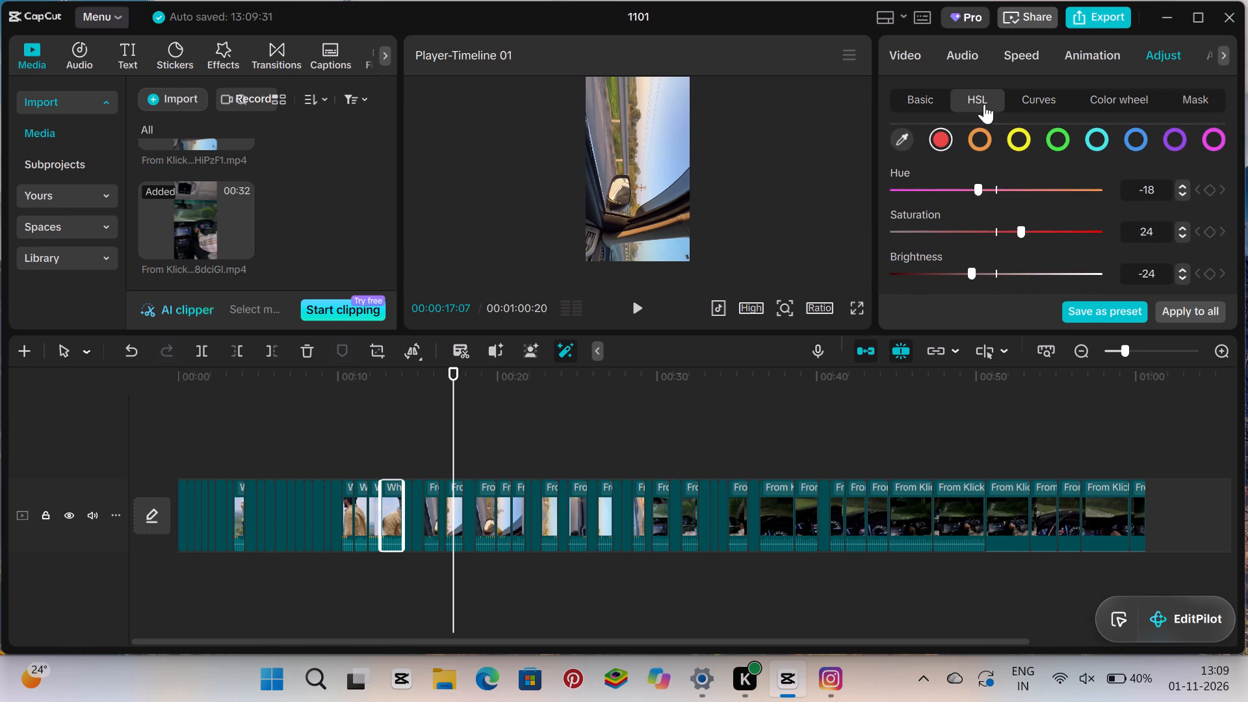
# Set the HSL orange range to Hue -36, Saturation 26 and Brightness -21.
pyautogui.click(974, 145)
pyautogui.click(974, 144)
pyautogui.click(955, 185)
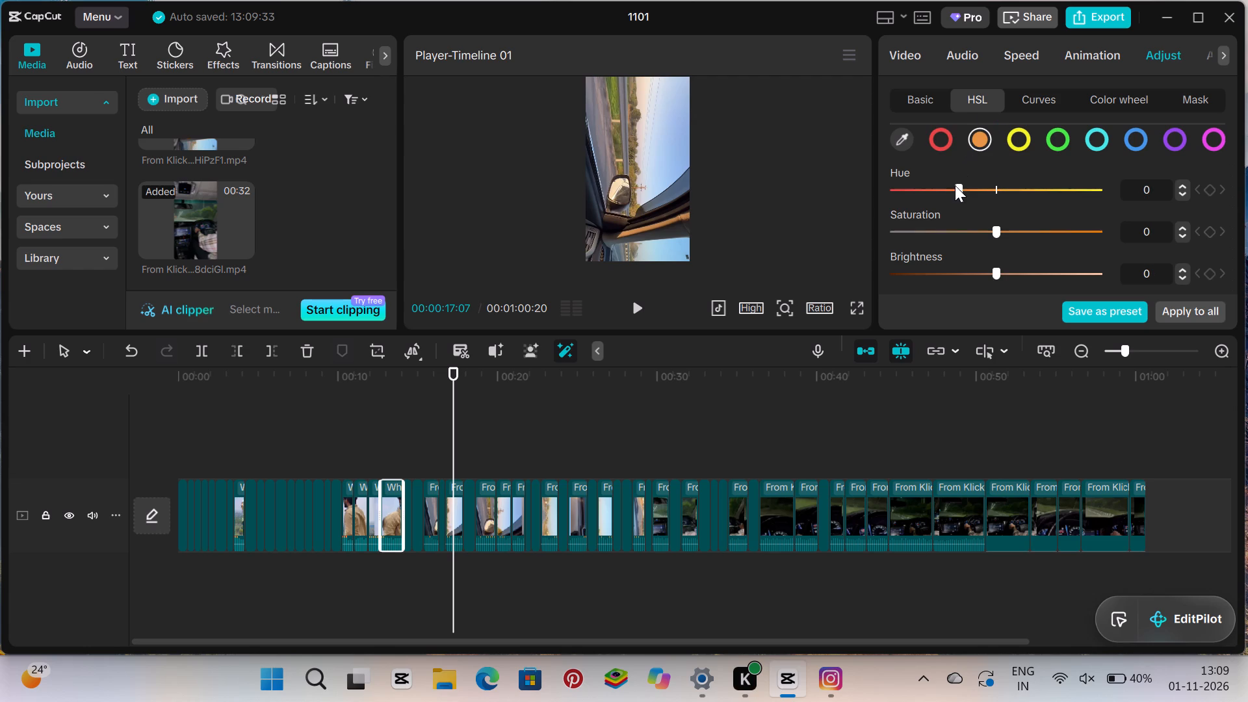
pyautogui.click(1020, 242)
pyautogui.click(972, 271)
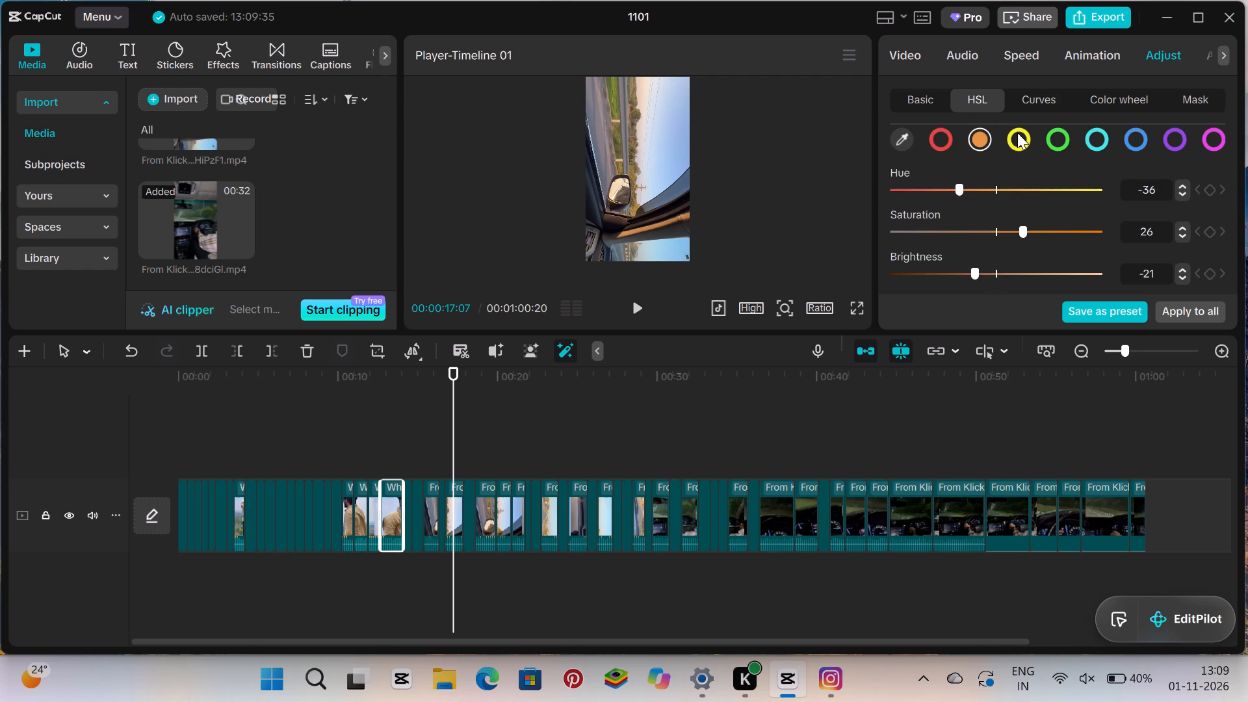
# Set the HSL yellow range to Hue -27 and Saturation 52, and lower its Brightness.
pyautogui.click(1018, 133)
pyautogui.click(965, 179)
pyautogui.click(1046, 239)
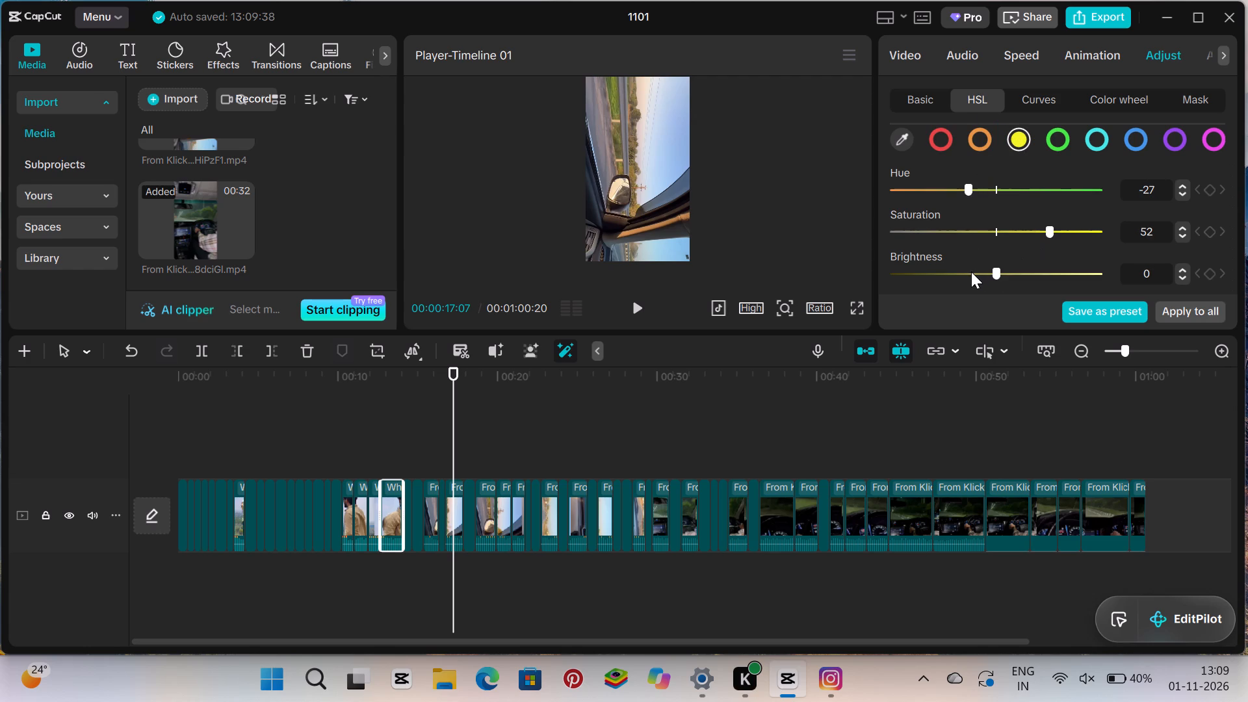
pyautogui.click(970, 271)
# Set the HSL green range to Hue -48, Saturation 24 and Brightness -37.
pyautogui.click(1061, 139)
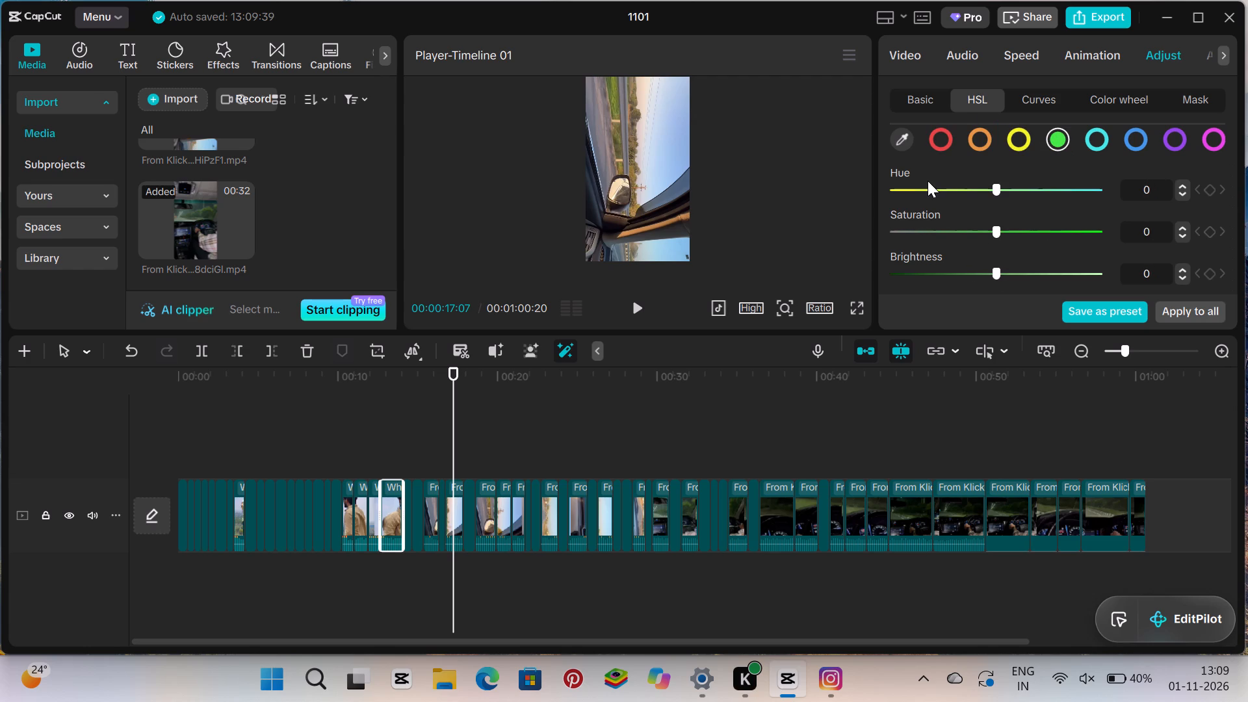
pyautogui.click(942, 187)
pyautogui.click(1017, 231)
pyautogui.click(954, 268)
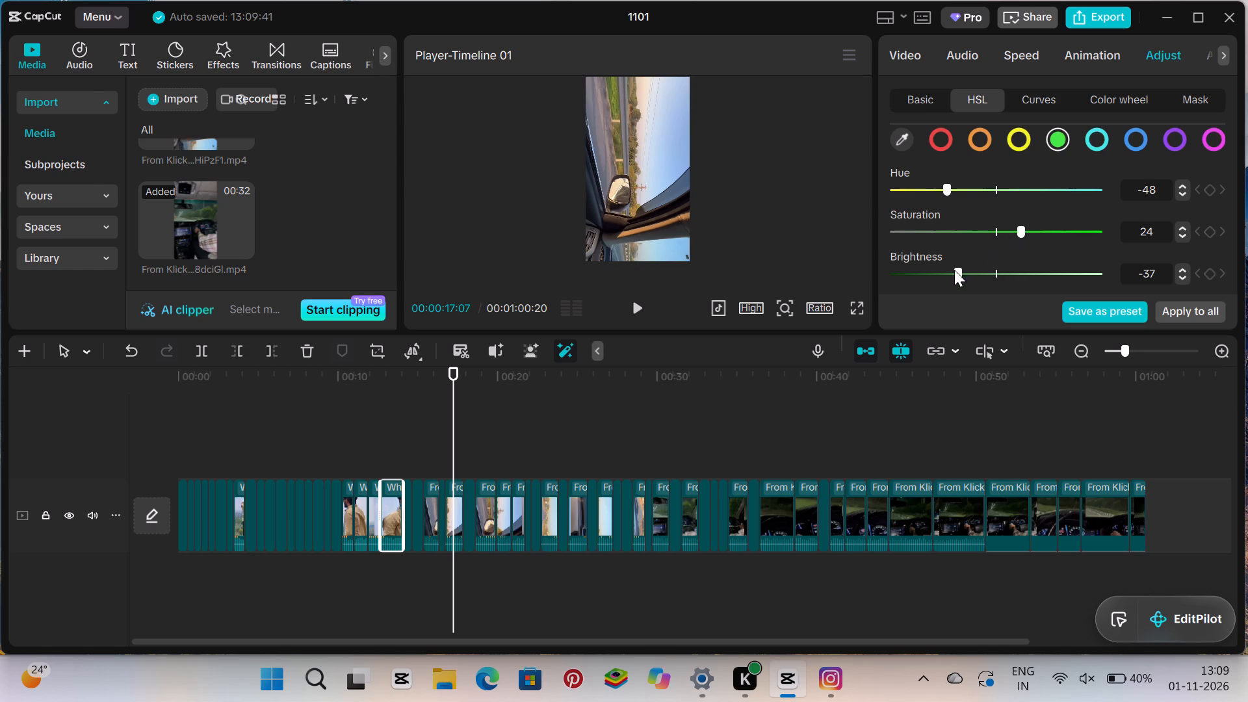
# Set the HSL cyan range to Hue 34, Saturation -21 and Brightness 34.
pyautogui.click(1097, 140)
pyautogui.click(1030, 196)
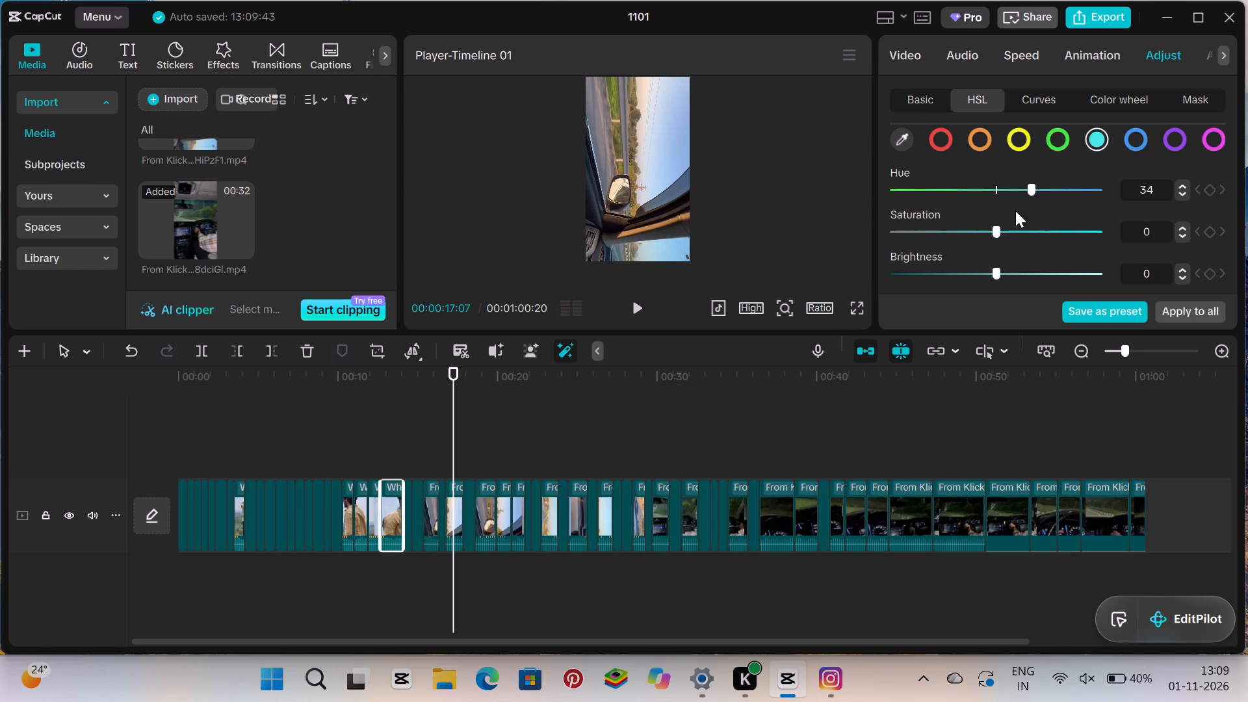
pyautogui.click(972, 230)
pyautogui.click(1026, 265)
# Set the HSL blue range to Hue 26 and Saturation -39, and raise its Brightness.
pyautogui.click(1141, 123)
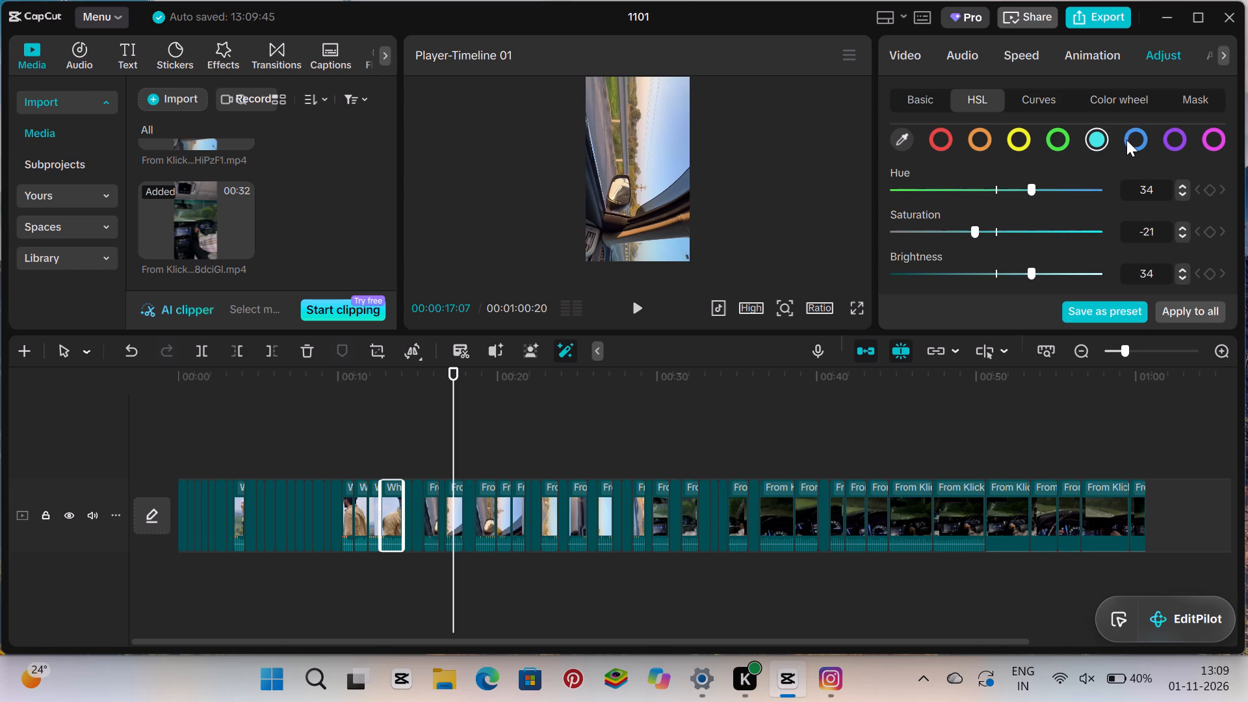
pyautogui.click(1126, 141)
pyautogui.click(1020, 184)
pyautogui.click(953, 235)
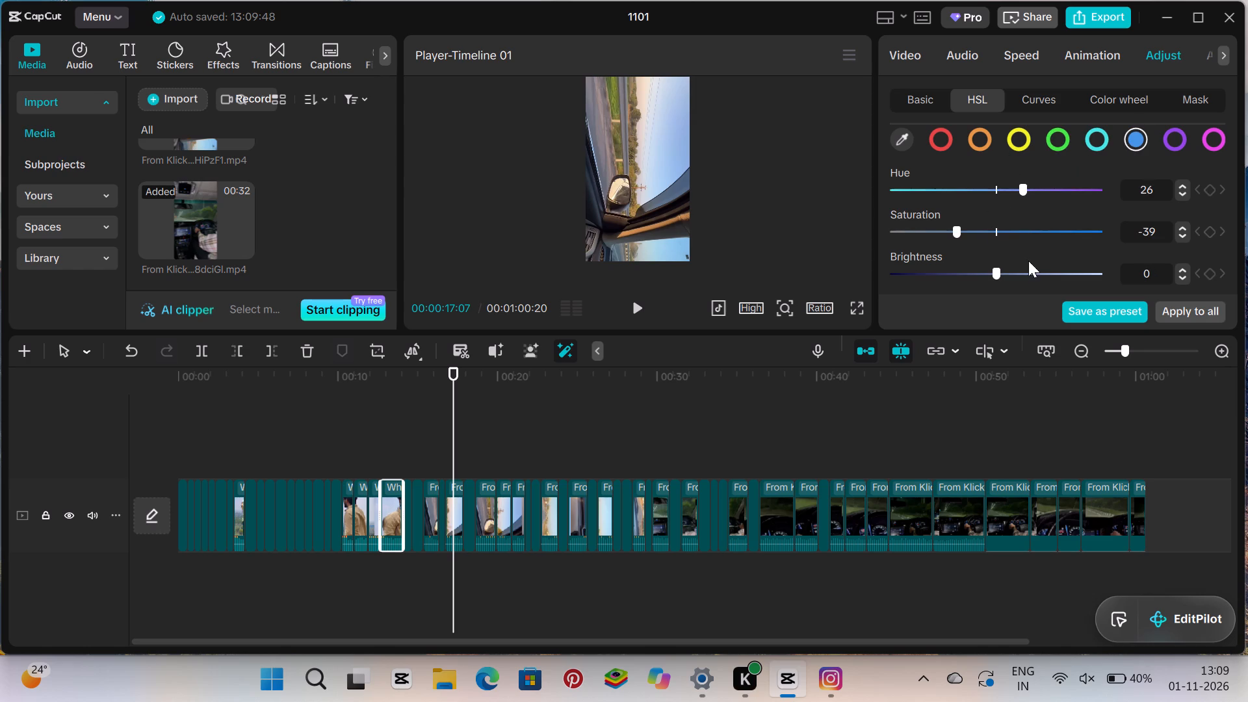
pyautogui.click(1031, 268)
# Set the HSL purple range to Hue 63, Saturation -22 and Brightness 41.
pyautogui.click(1173, 144)
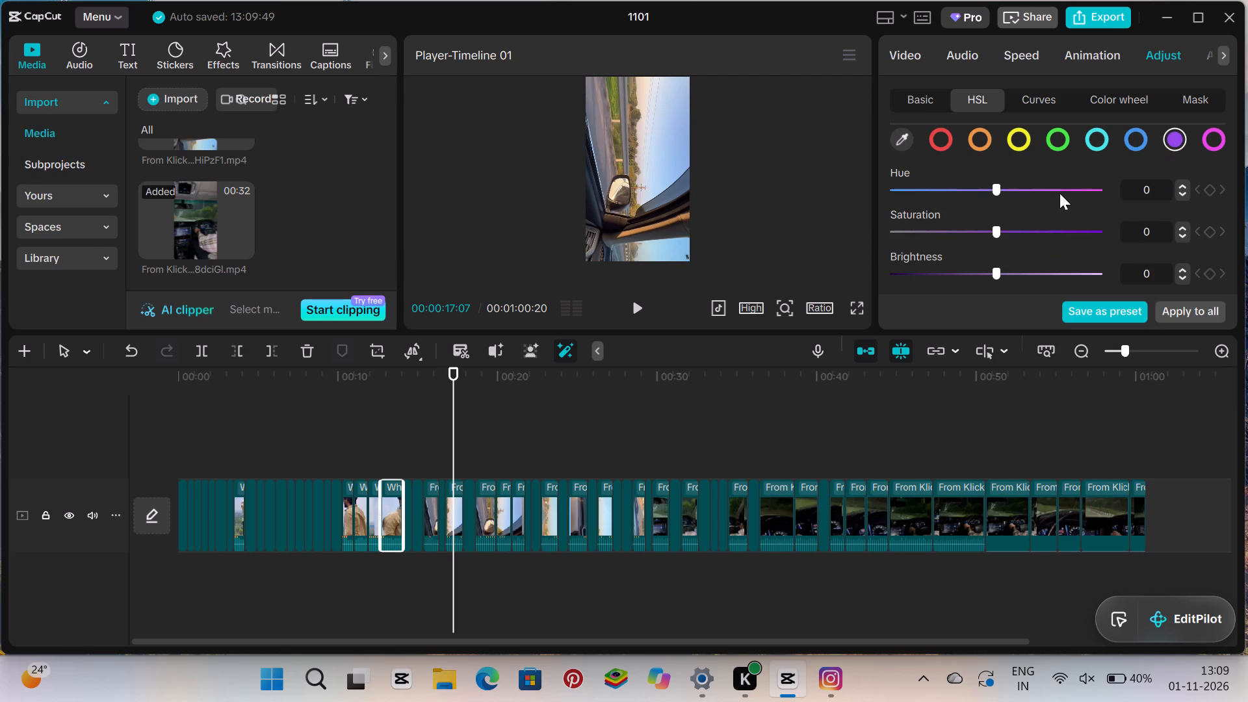
pyautogui.click(1059, 193)
pyautogui.moveTo(958, 235); pyautogui.dragTo(970, 239)
pyautogui.click(1034, 270)
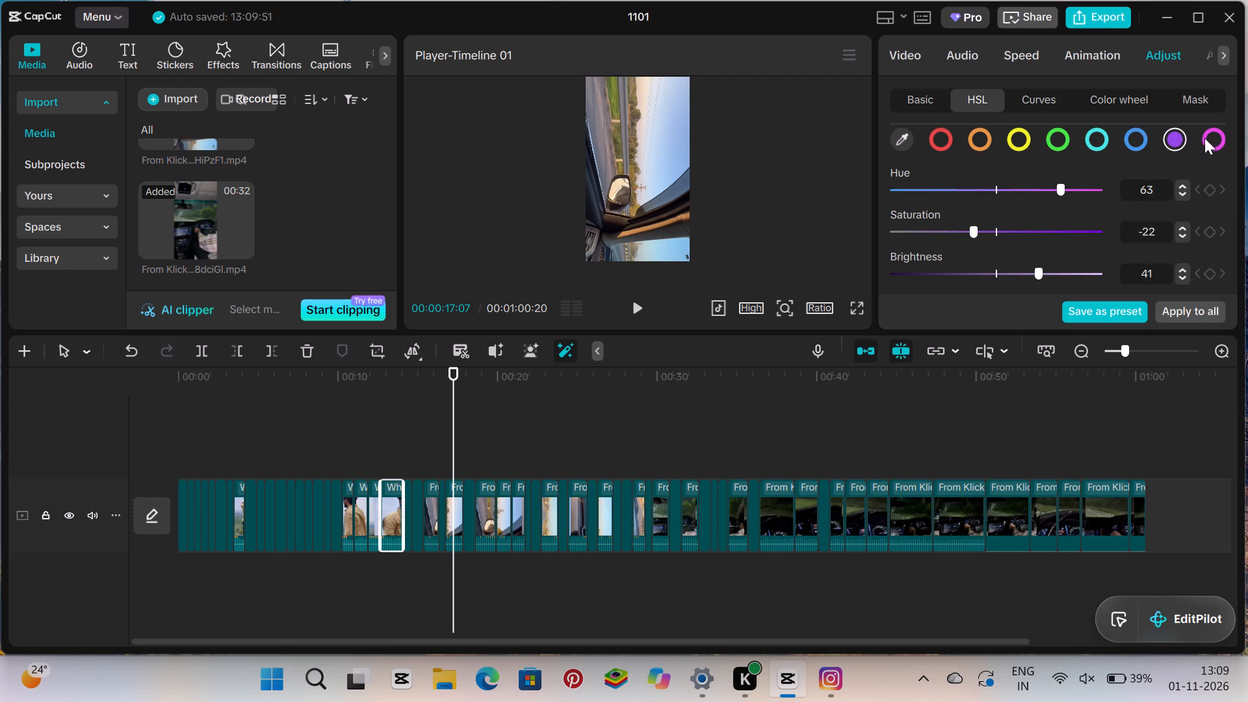
# Set the HSL magenta range to Hue 55 and Saturation -60, and raise its Brightness.
pyautogui.click(1205, 138)
pyautogui.moveTo(1054, 184); pyautogui.dragTo(1049, 190)
pyautogui.moveTo(914, 231); pyautogui.dragTo(931, 231)
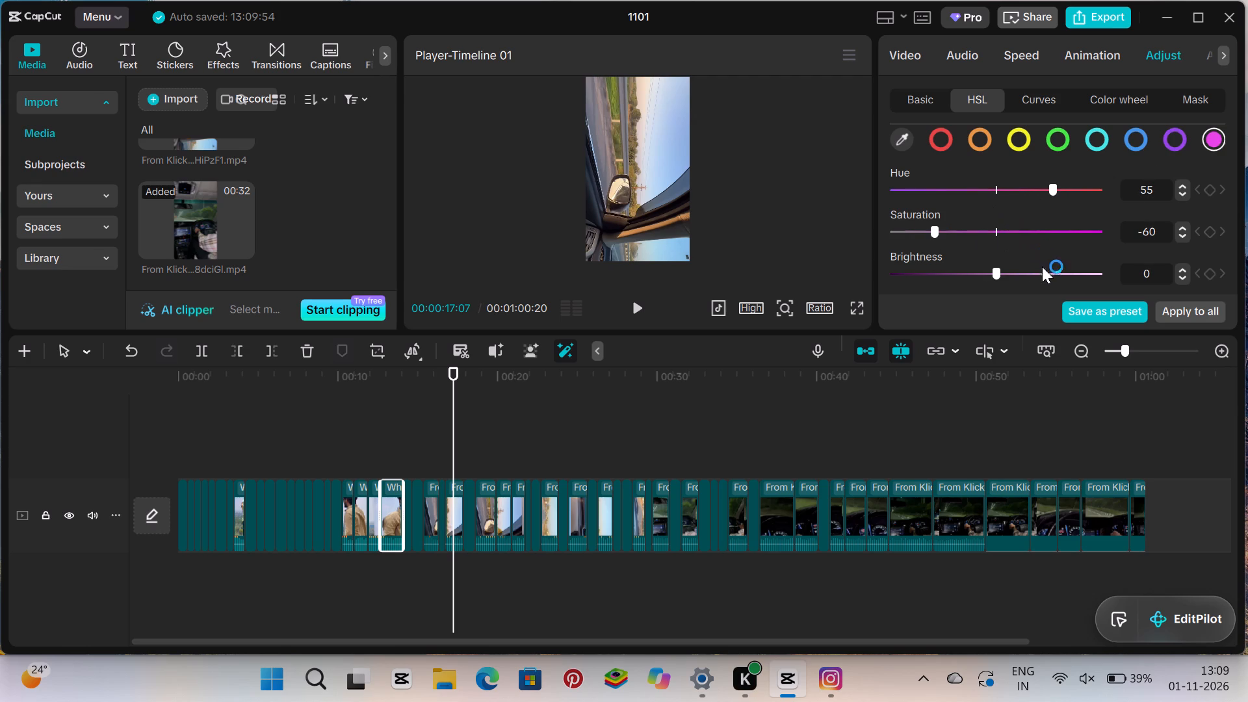
pyautogui.click(1043, 271)
# In the piece's Curves adjustments, bend the Luma curve upward to brighten the tones.
pyautogui.scroll(-4, 1111, 122)
pyautogui.click(1043, 101)
pyautogui.scroll(-3, 1041, 107)
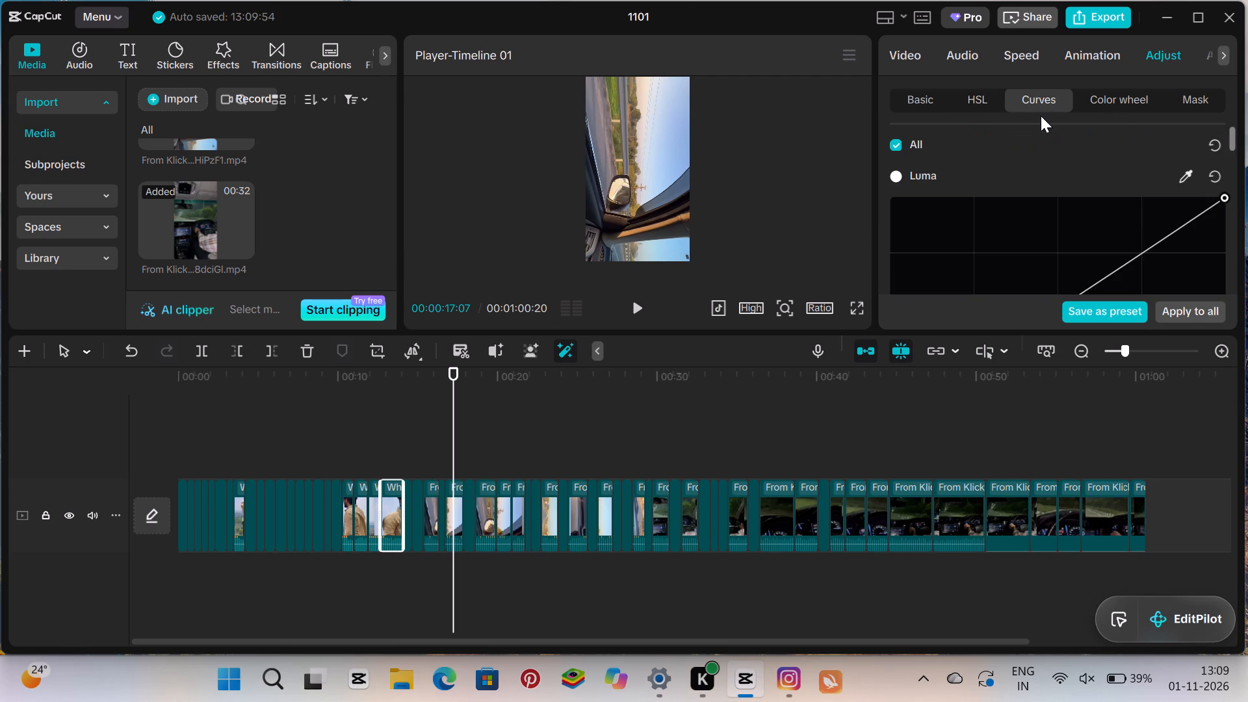
pyautogui.scroll(-2, 1041, 116)
pyautogui.scroll(-3, 1070, 188)
pyautogui.moveTo(1021, 146); pyautogui.dragTo(981, 133)
pyautogui.click(973, 127)
# Bend the Red (R) curve upward from its middle.
pyautogui.scroll(-6, 1005, 140)
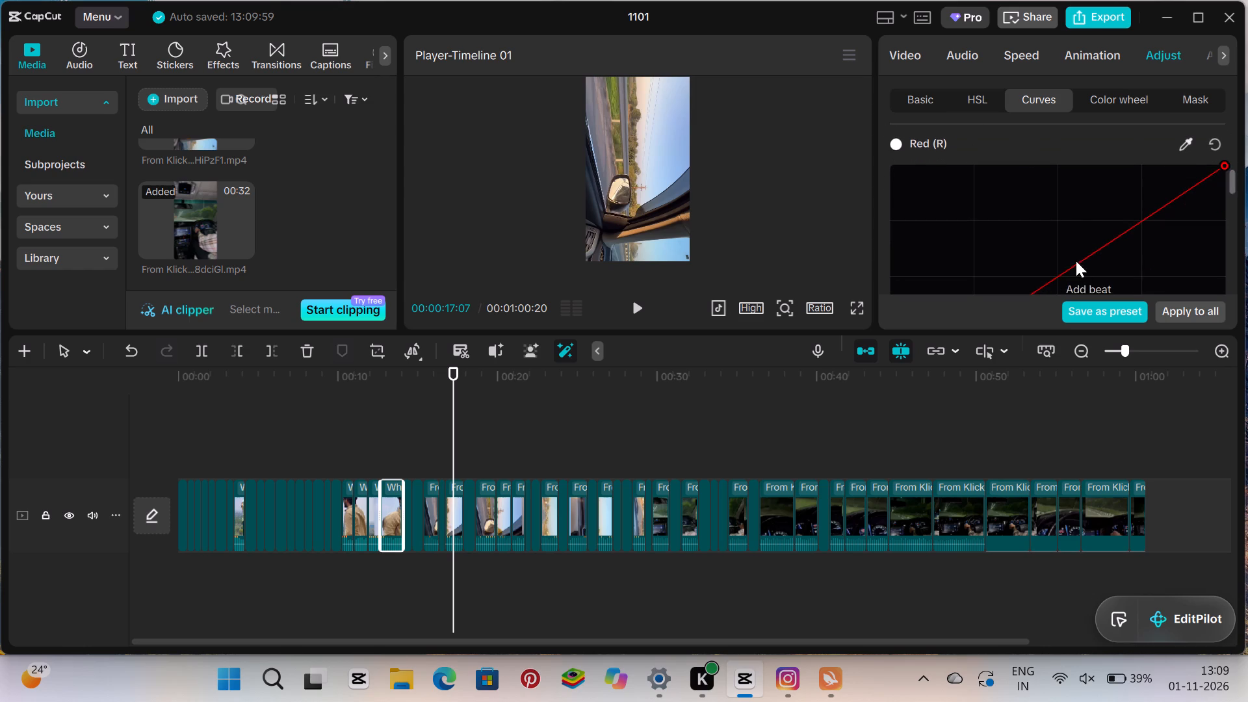
pyautogui.moveTo(1077, 261); pyautogui.dragTo(1043, 237)
pyautogui.click(1041, 231)
# Bend the Green (G) curve slightly upward around its middle.
pyautogui.scroll(-6, 1039, 222)
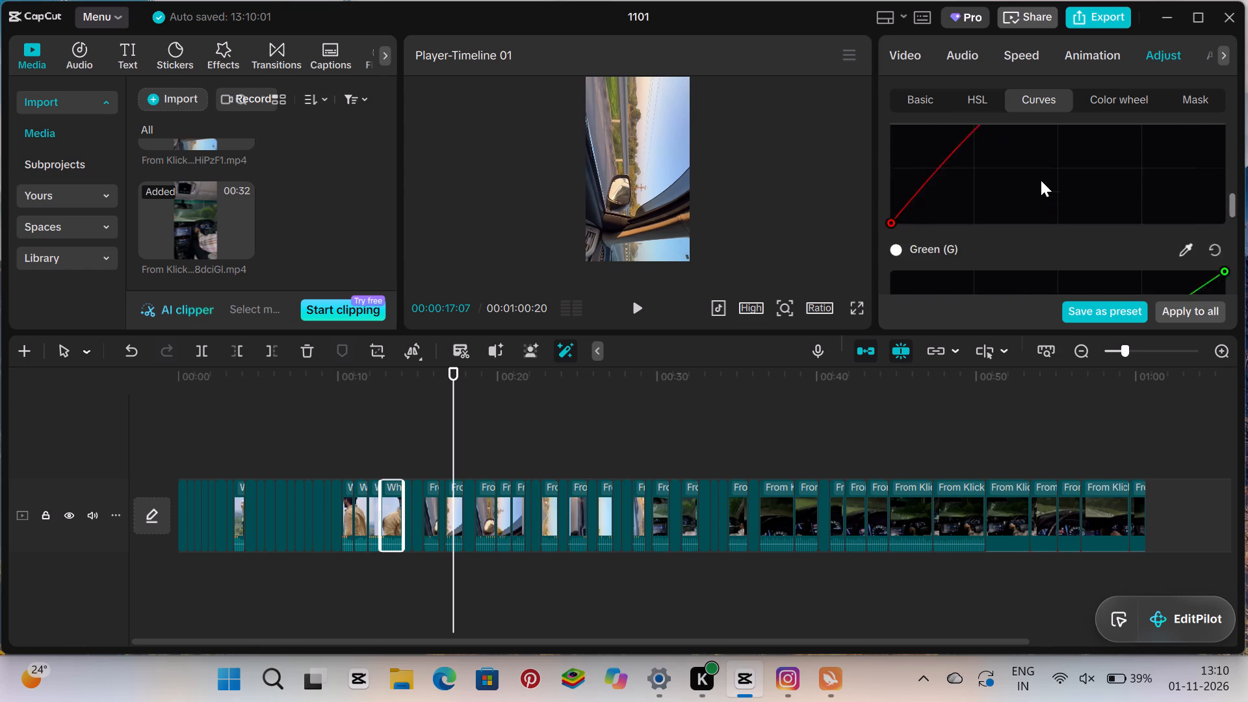
pyautogui.scroll(-5, 1041, 179)
pyautogui.moveTo(1060, 168); pyautogui.dragTo(1037, 154)
pyautogui.click(1037, 154)
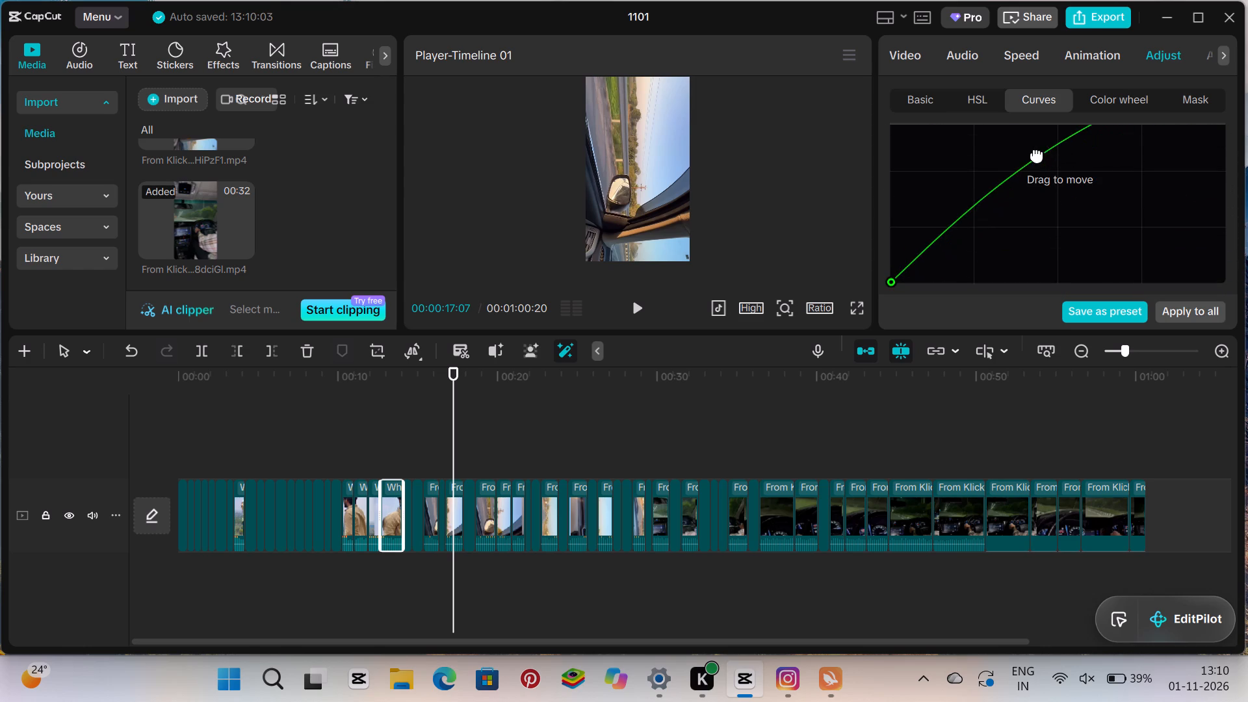
# Bend the Blue curve upward from its middle.
pyautogui.scroll(-6, 1037, 153)
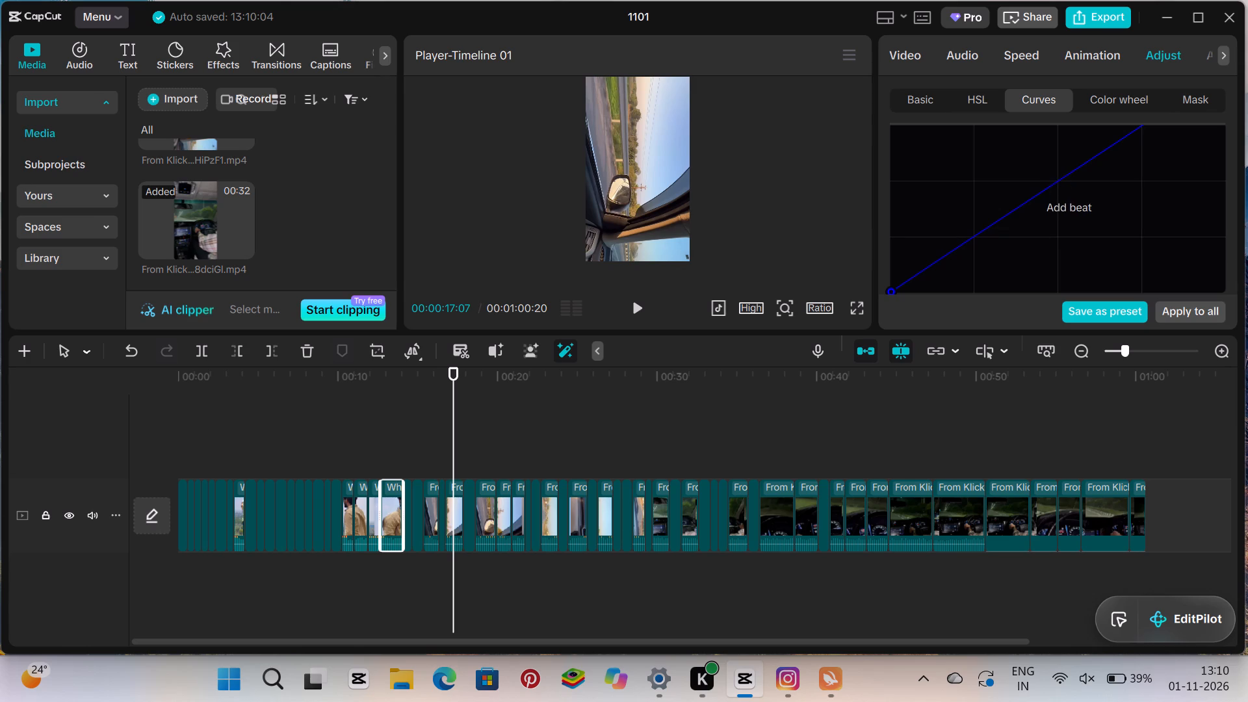
pyautogui.moveTo(1057, 183); pyautogui.dragTo(1024, 162)
pyautogui.click(1011, 157)
# Shift the color wheel above Tint to red -0.16, green 0.05, blue -0.02, and the wheel above Offset toward orange.
pyautogui.scroll(-13, 1012, 150)
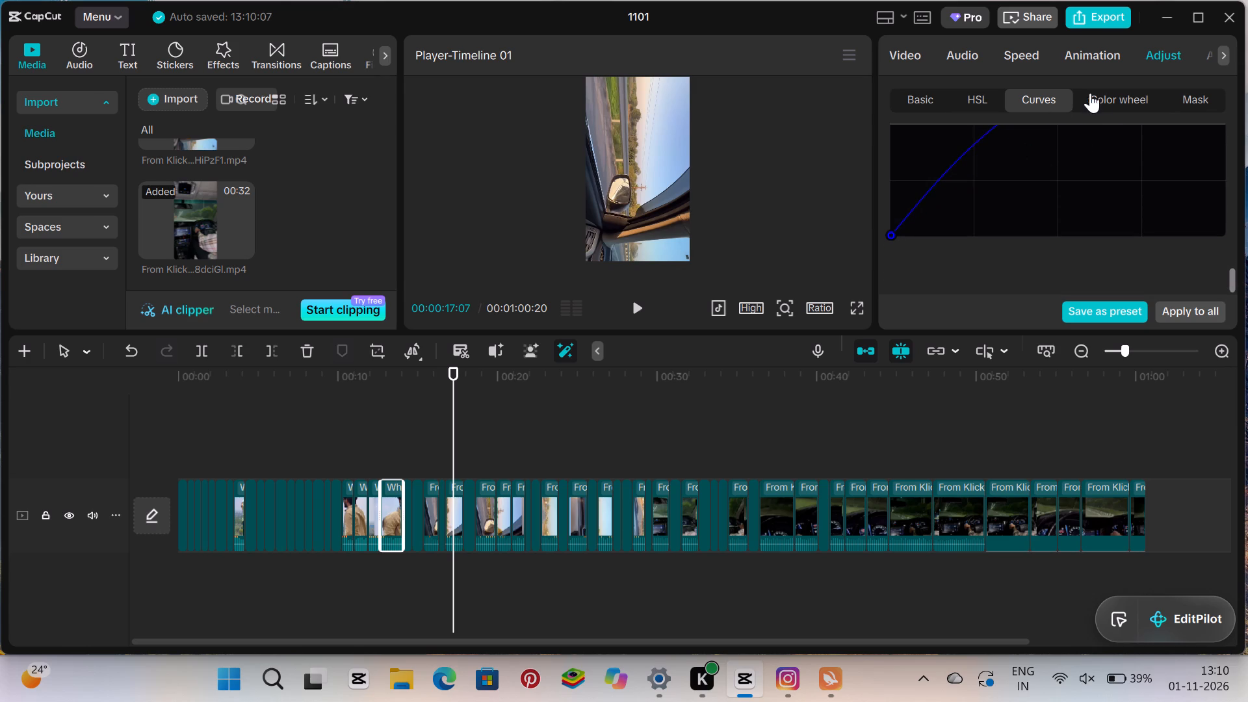
pyautogui.click(1105, 96)
pyautogui.scroll(-6, 1108, 101)
pyautogui.scroll(-4, 1019, 237)
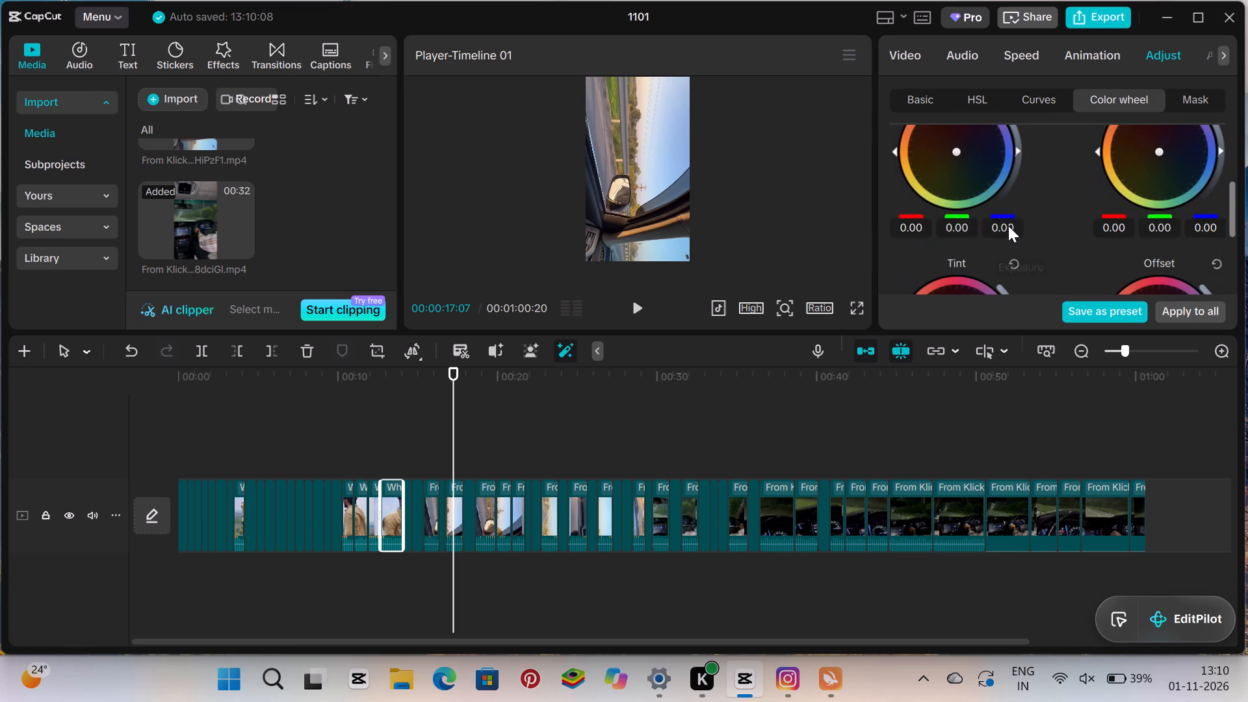
pyautogui.moveTo(954, 154); pyautogui.dragTo(935, 232)
pyautogui.moveTo(954, 162); pyautogui.dragTo(963, 165)
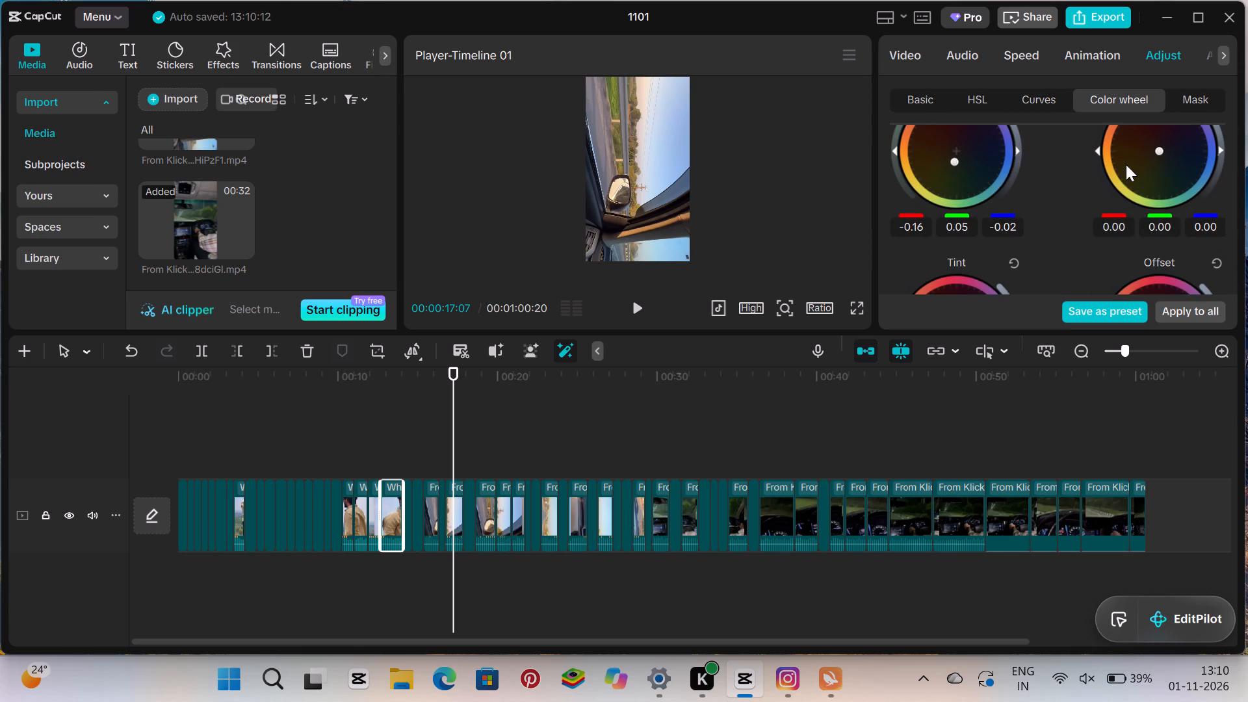
pyautogui.moveTo(1161, 150); pyautogui.dragTo(872, 179)
pyautogui.click(1116, 149)
# Shift the Tint color wheel to red -0.10, green 0.07, blue -0.40, and the Offset wheel toward blue.
pyautogui.scroll(-5, 1114, 146)
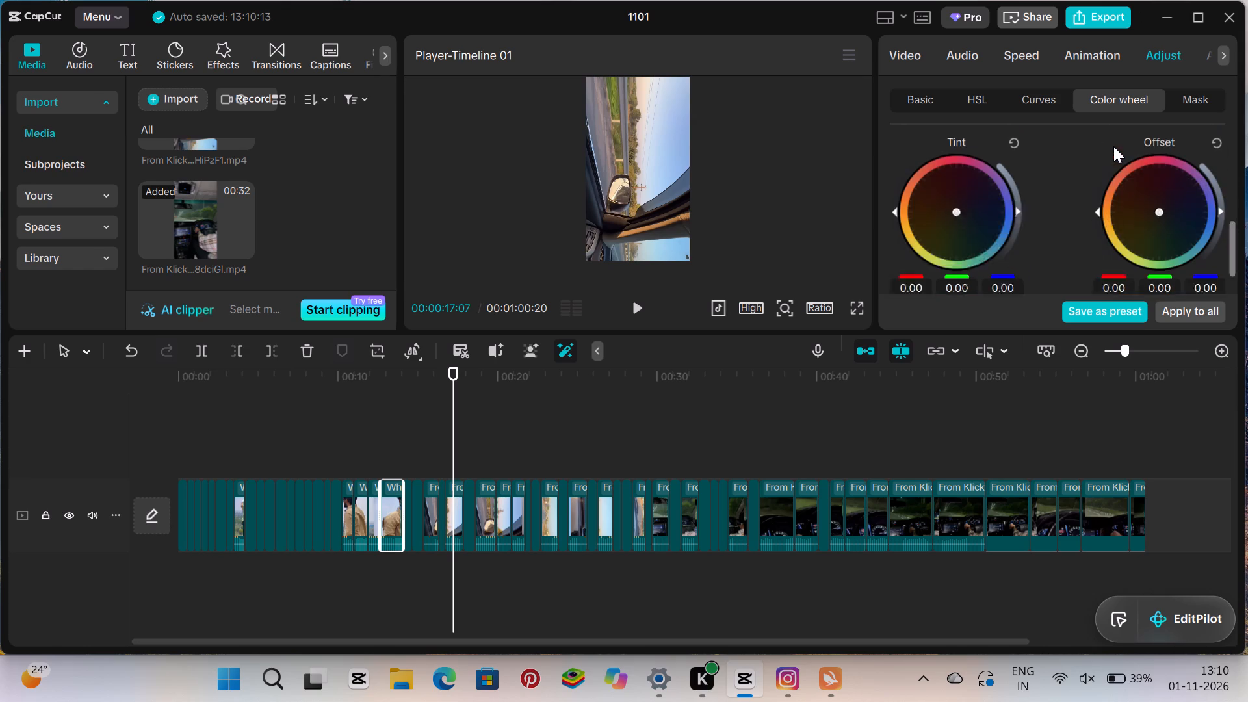
pyautogui.moveTo(955, 164); pyautogui.dragTo(780, 214)
pyautogui.click(931, 166)
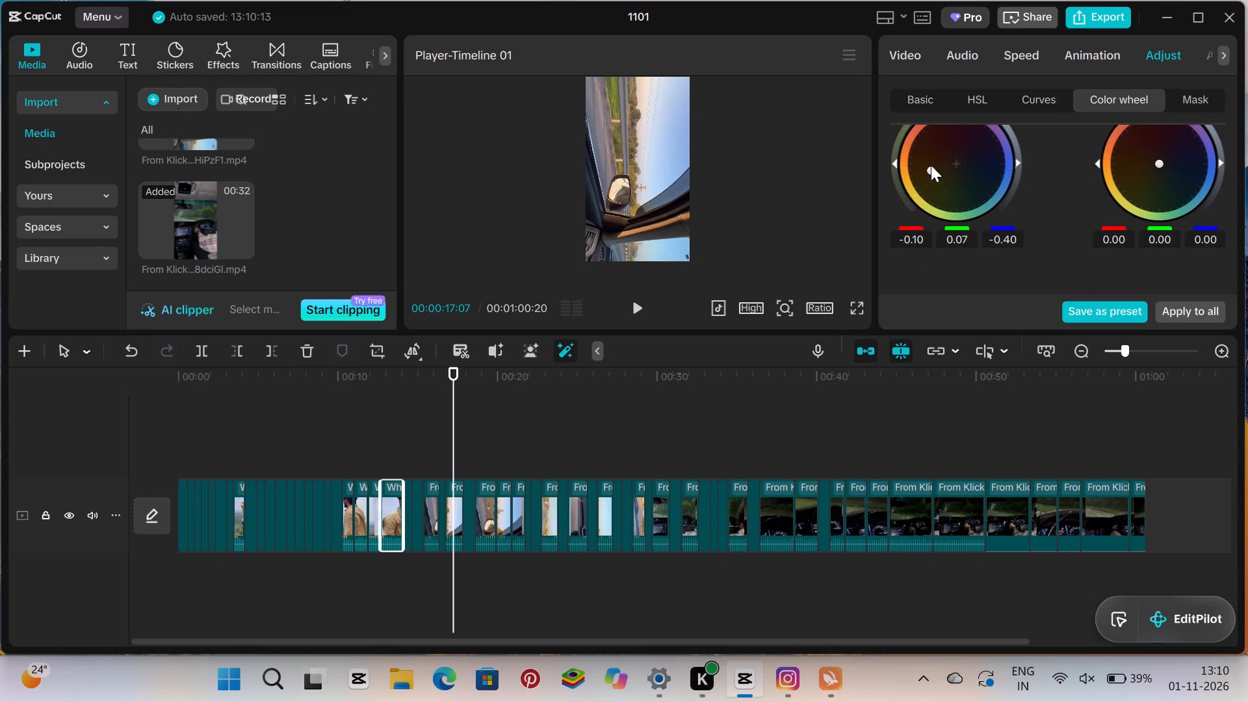
pyautogui.moveTo(1161, 167); pyautogui.dragTo(1178, 179)
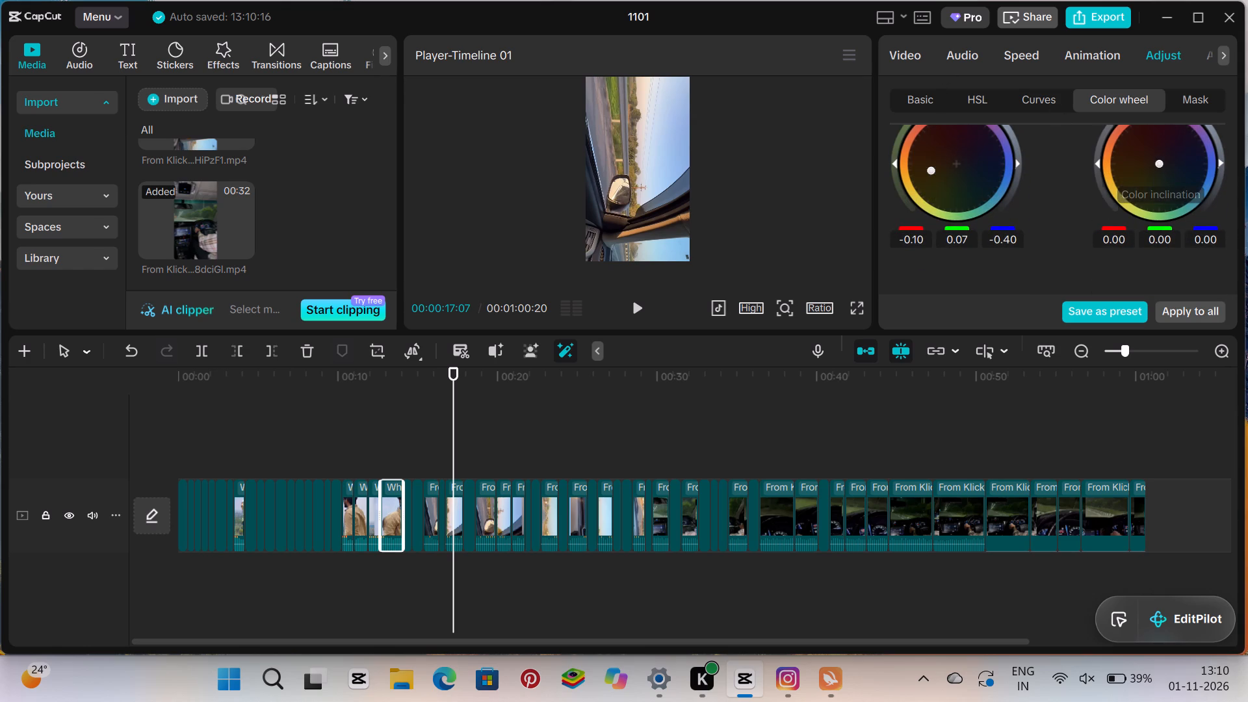
pyautogui.moveTo(1178, 179); pyautogui.dragTo(1247, 222)
pyautogui.click(1171, 170)
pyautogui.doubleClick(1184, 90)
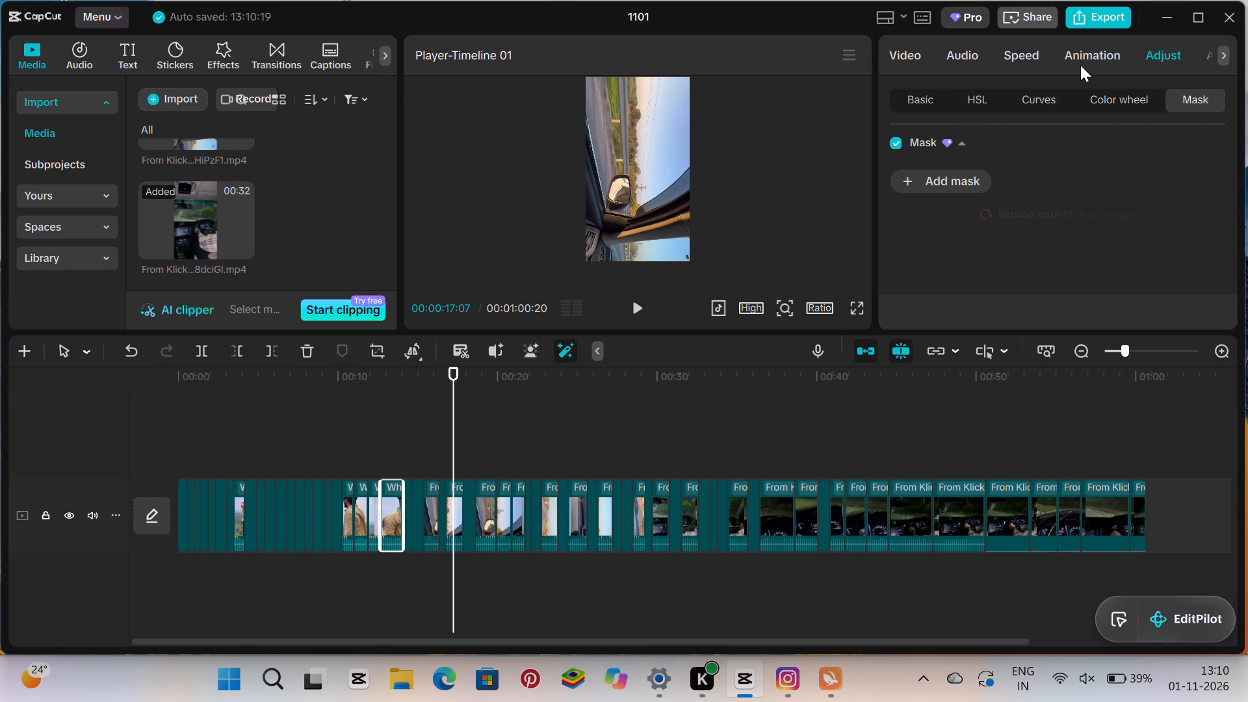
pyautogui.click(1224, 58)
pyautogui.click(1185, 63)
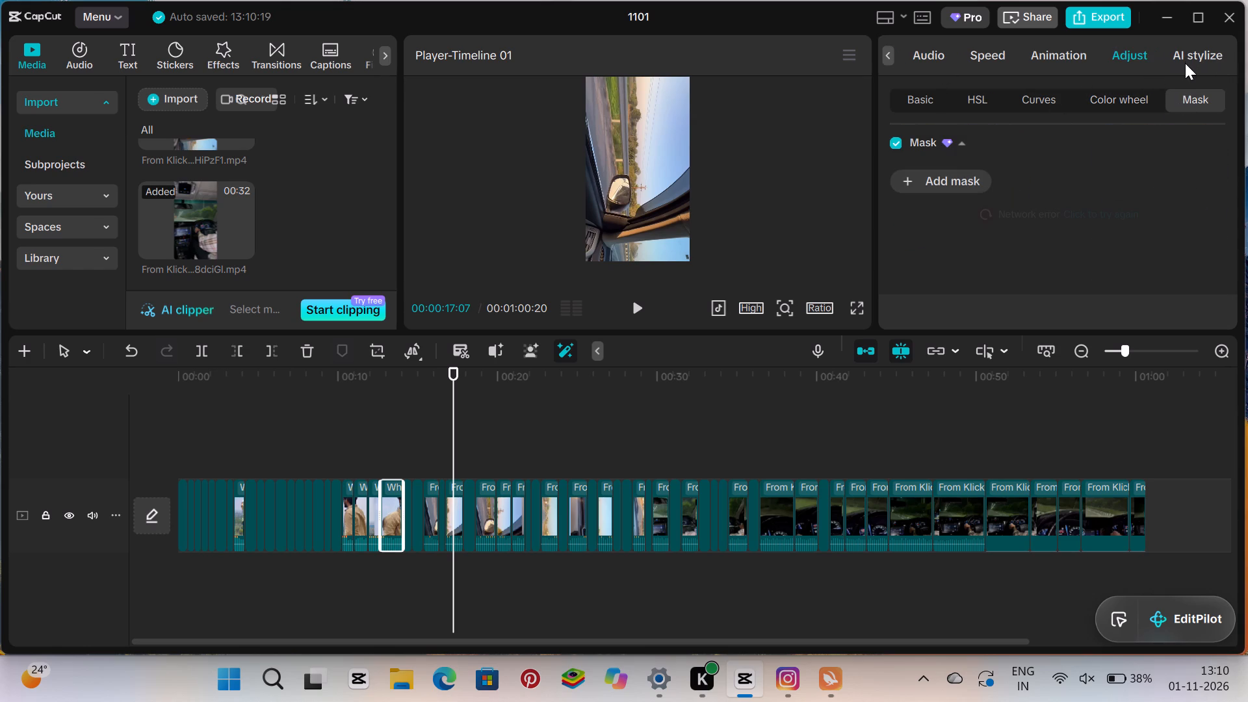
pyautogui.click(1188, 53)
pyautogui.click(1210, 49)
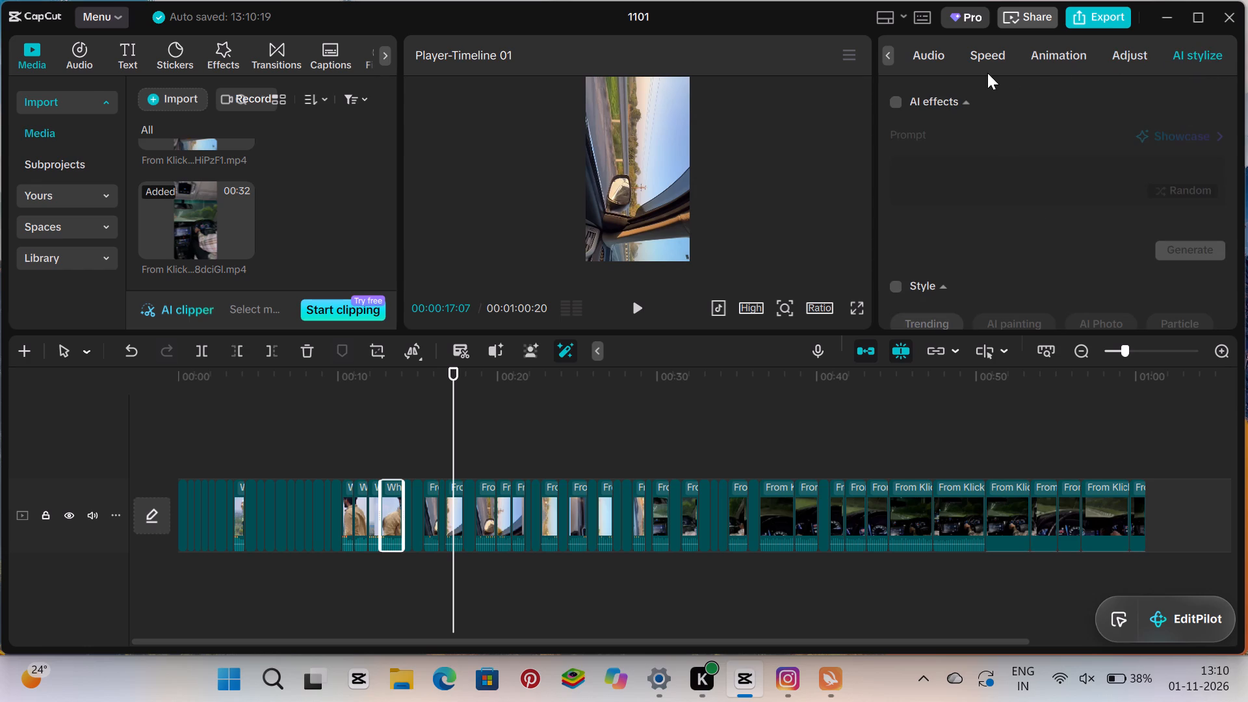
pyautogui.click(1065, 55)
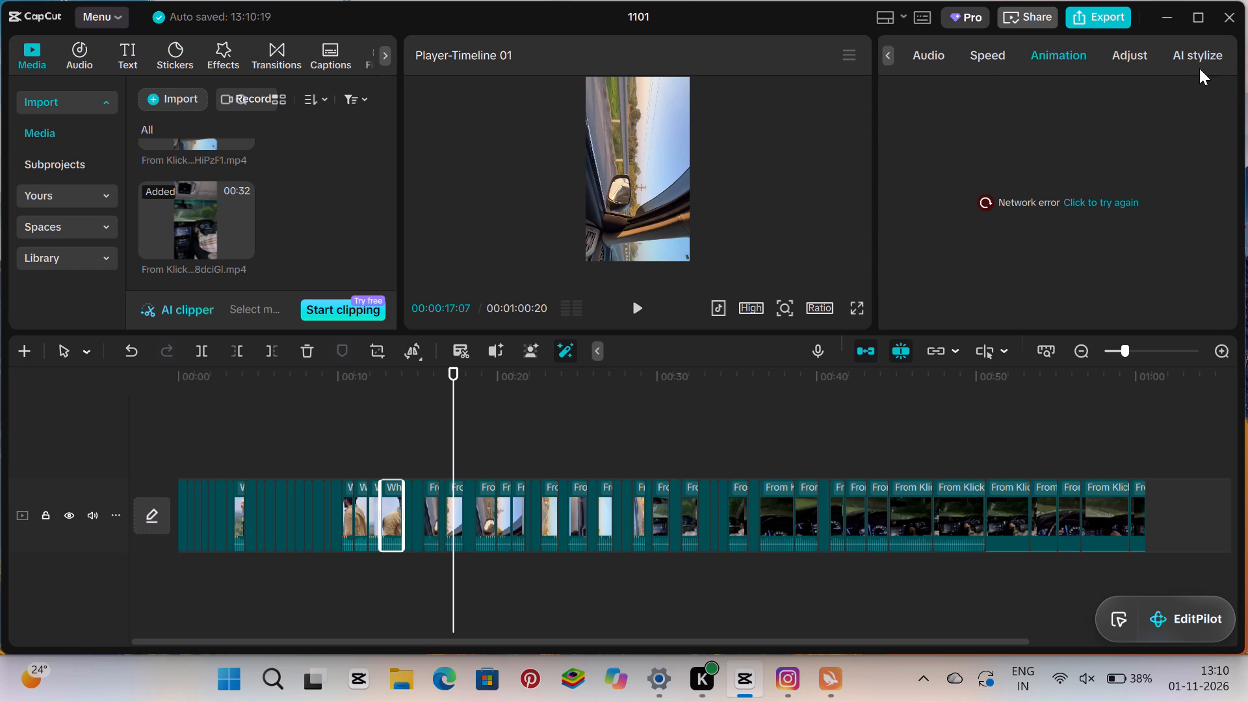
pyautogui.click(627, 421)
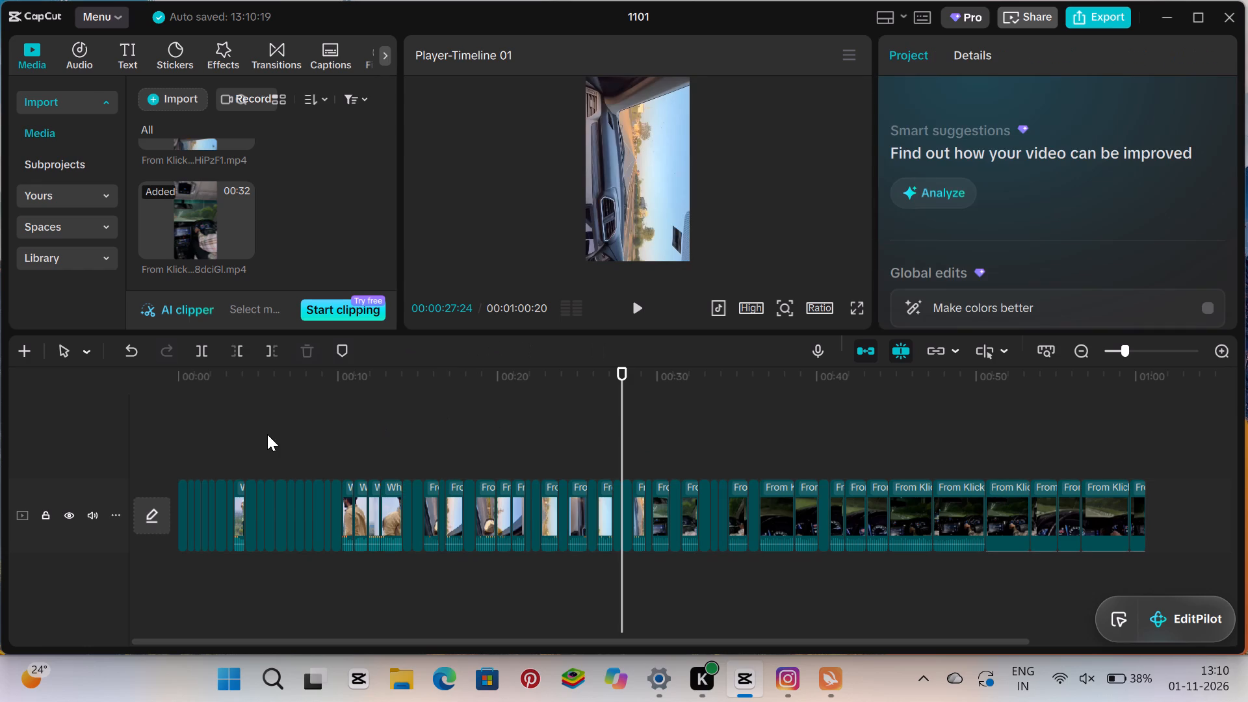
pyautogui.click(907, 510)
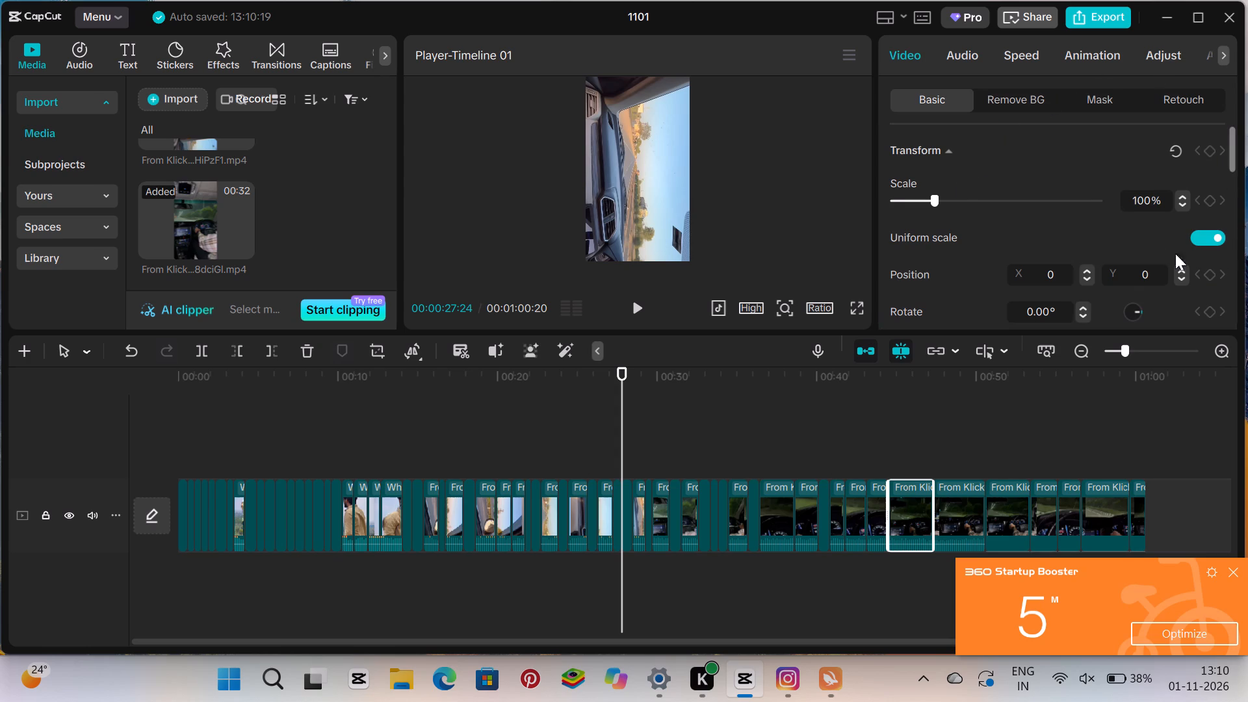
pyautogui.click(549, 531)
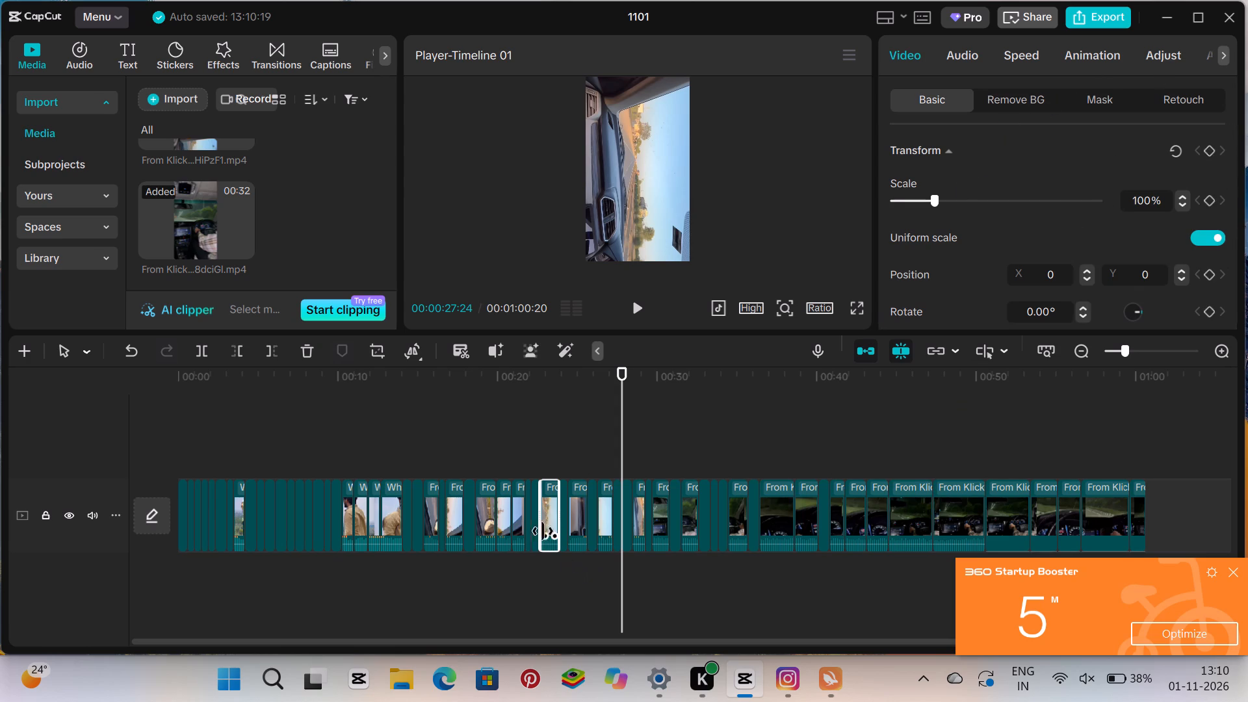
# Select the color-graded piece just before 00:14 on the timeline and open its standard speed settings.
pyautogui.click(387, 530)
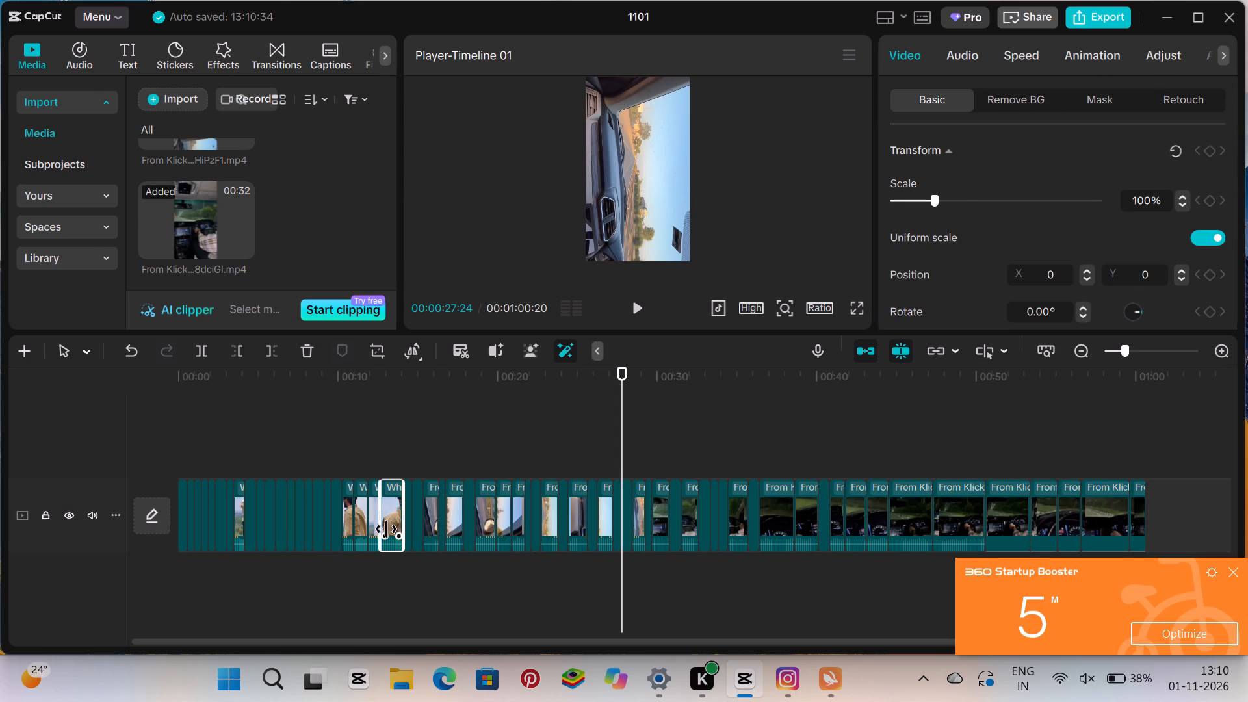
pyautogui.click(1013, 63)
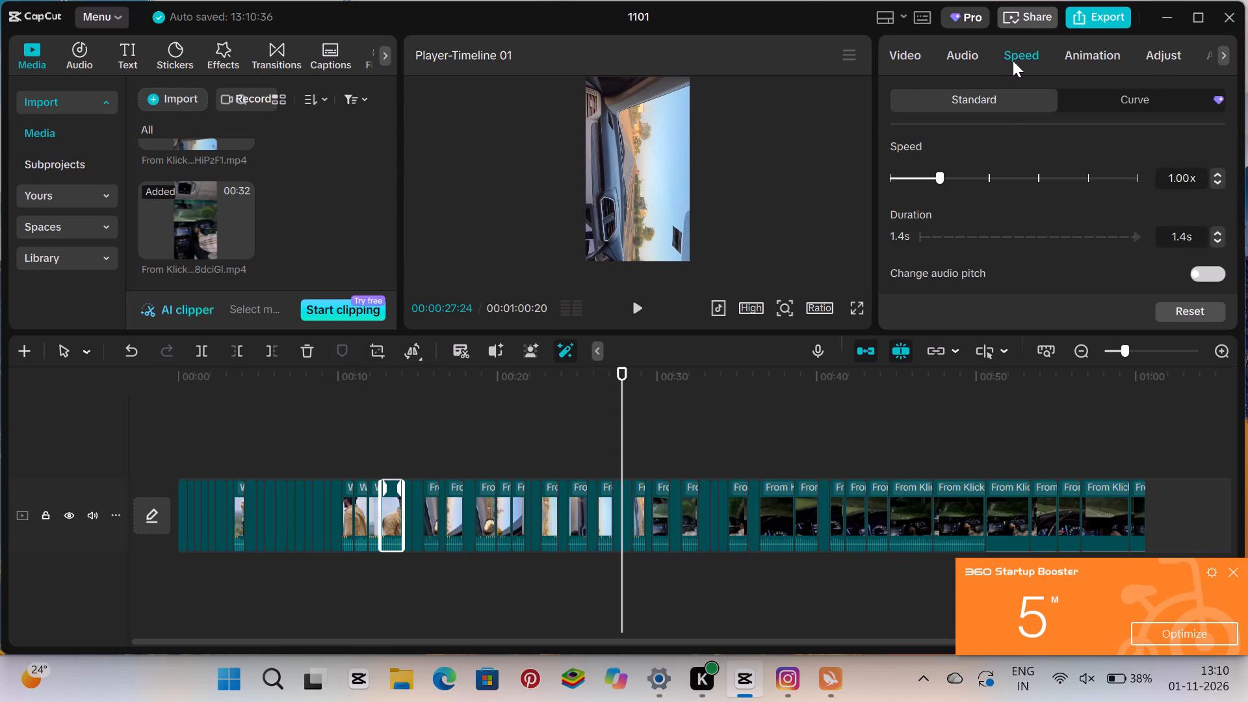
pyautogui.click(1013, 60)
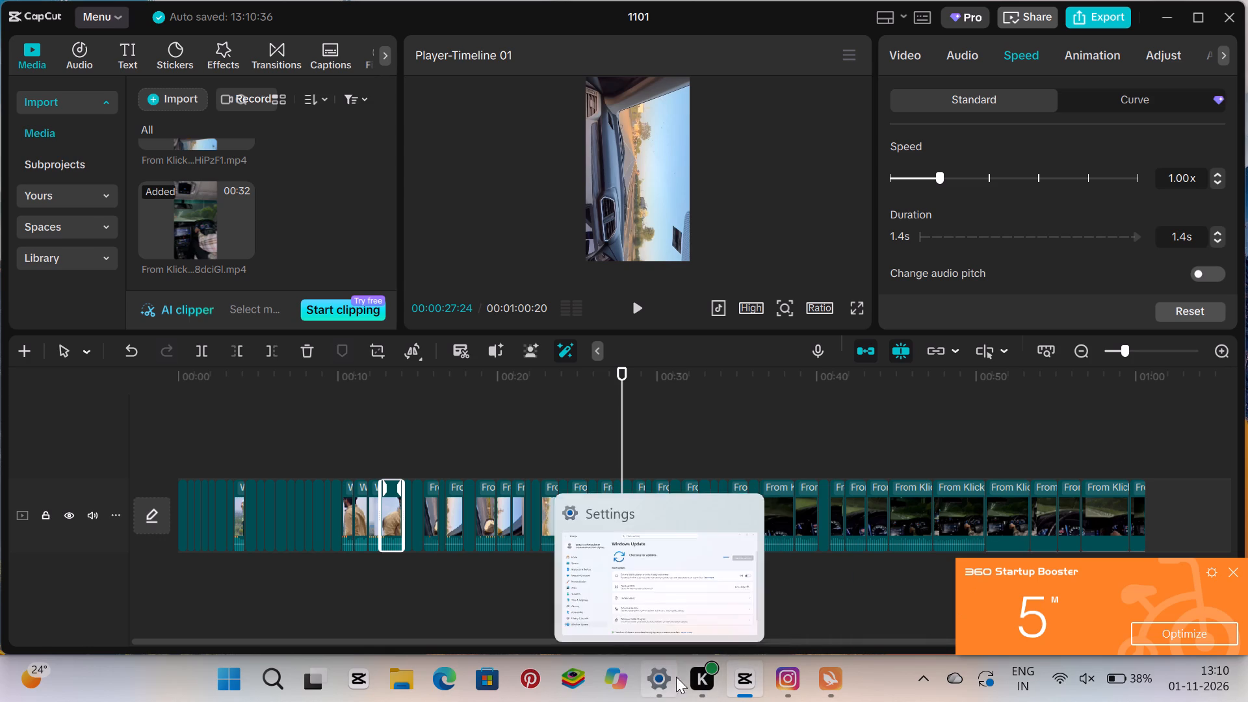
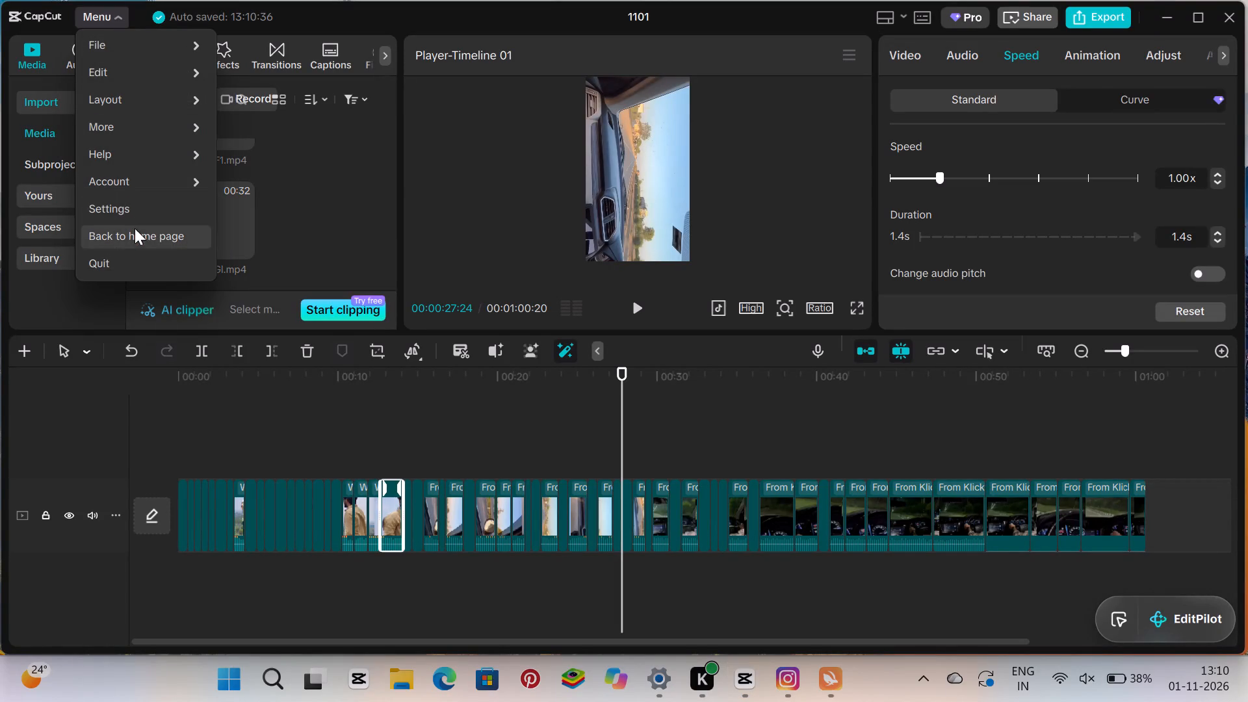
# Leave the 1101 project's editor and go back to the home page.
pyautogui.doubleClick(136, 233)
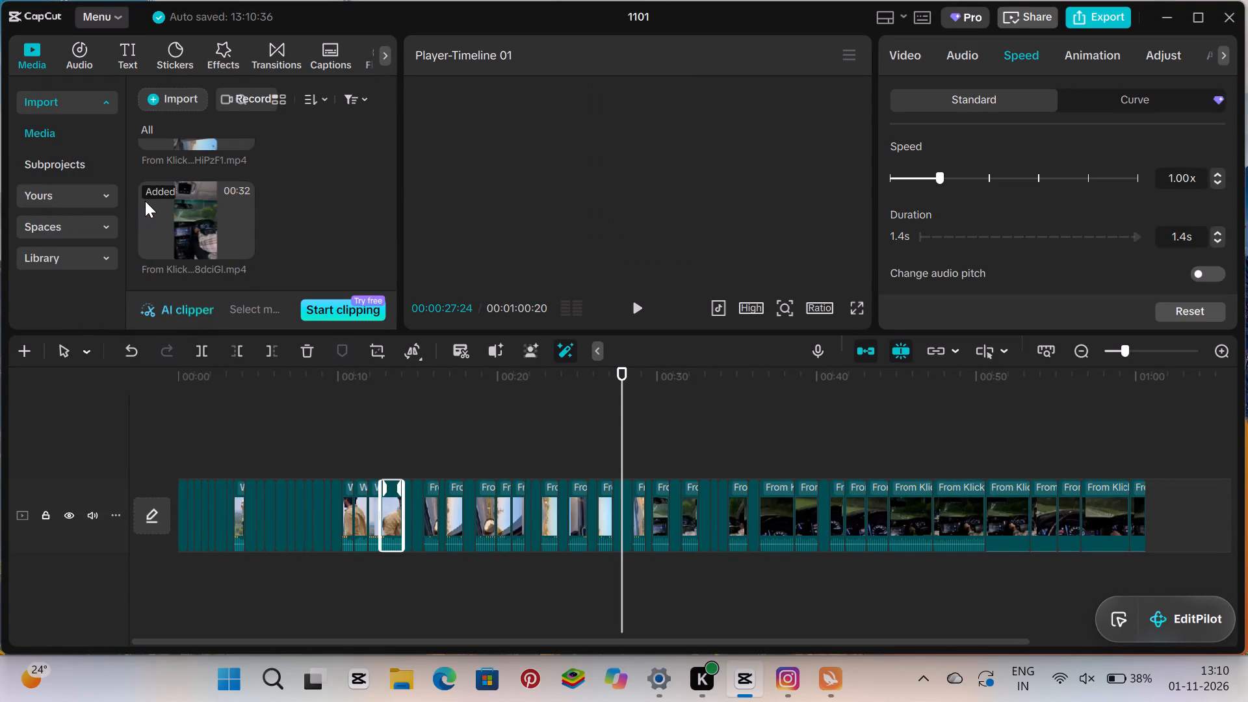
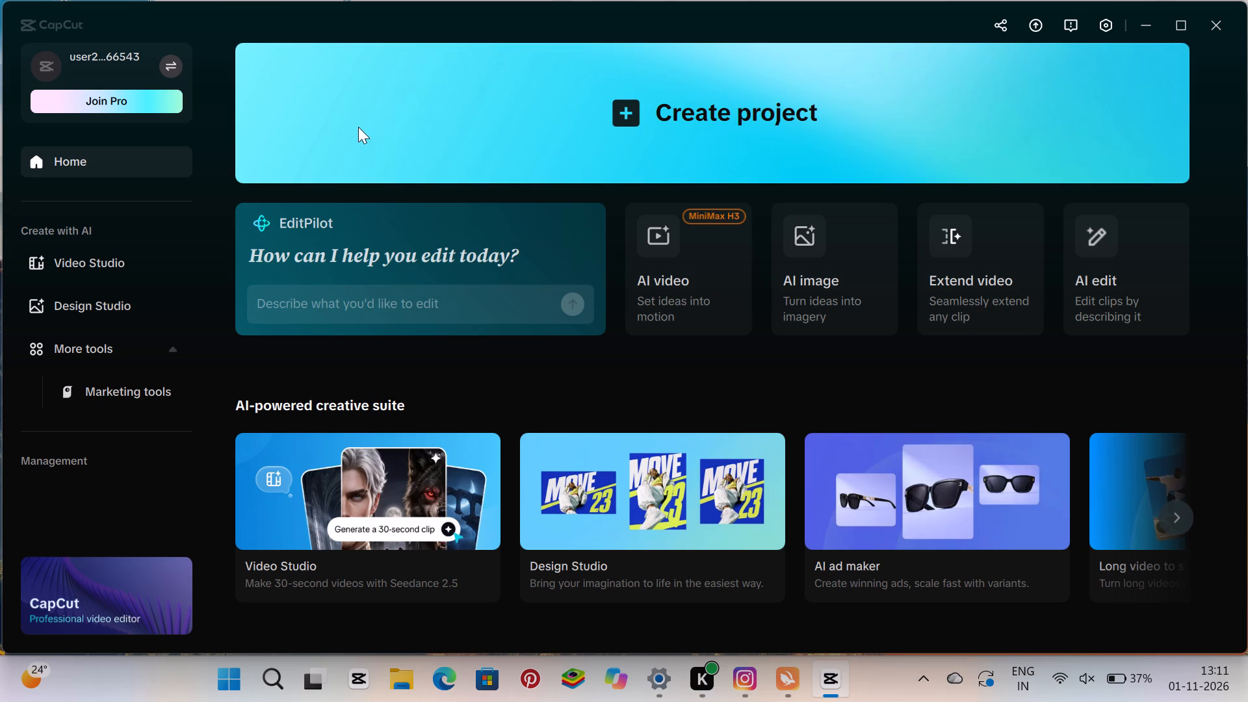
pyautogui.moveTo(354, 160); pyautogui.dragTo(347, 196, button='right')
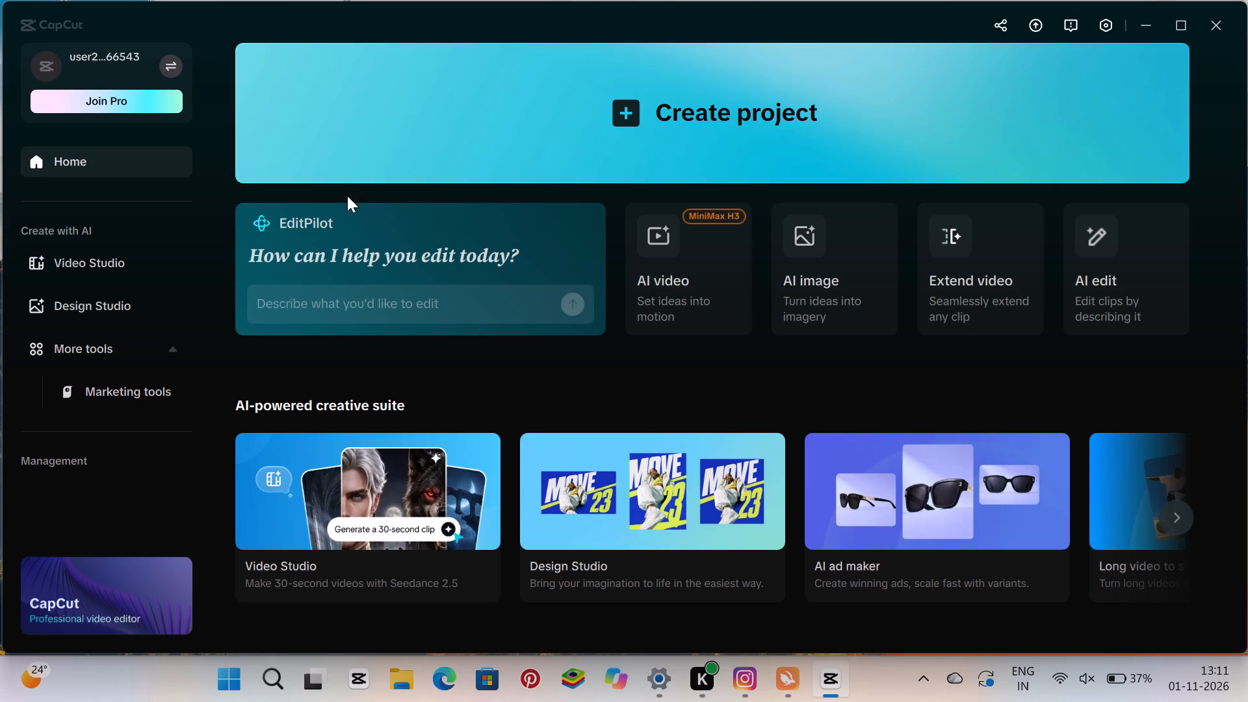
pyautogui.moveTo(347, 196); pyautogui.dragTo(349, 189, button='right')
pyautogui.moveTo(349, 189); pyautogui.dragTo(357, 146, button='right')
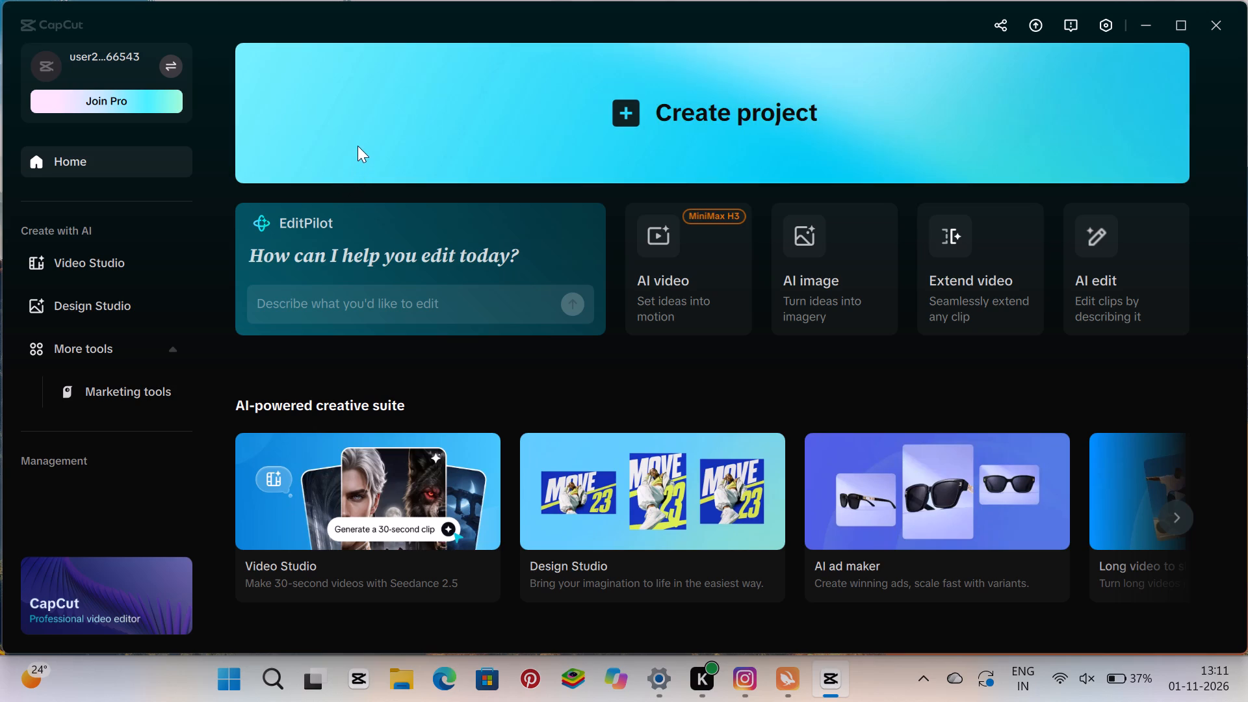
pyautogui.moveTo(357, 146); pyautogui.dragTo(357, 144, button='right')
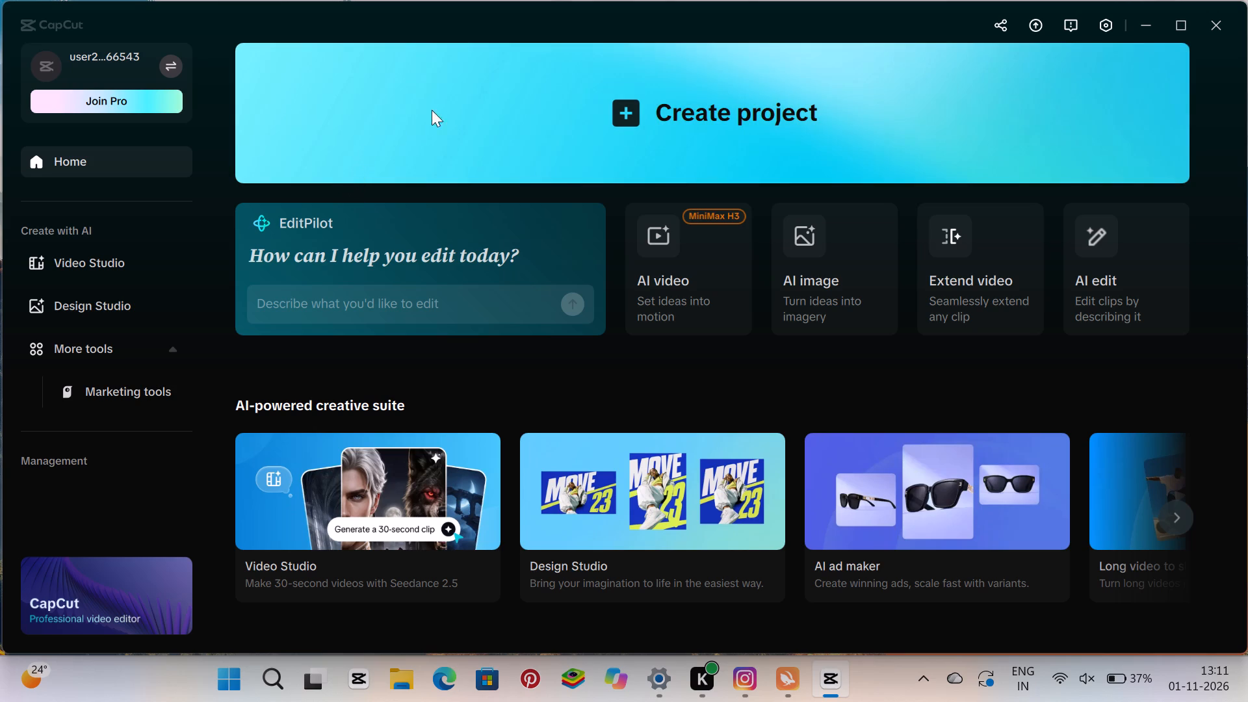
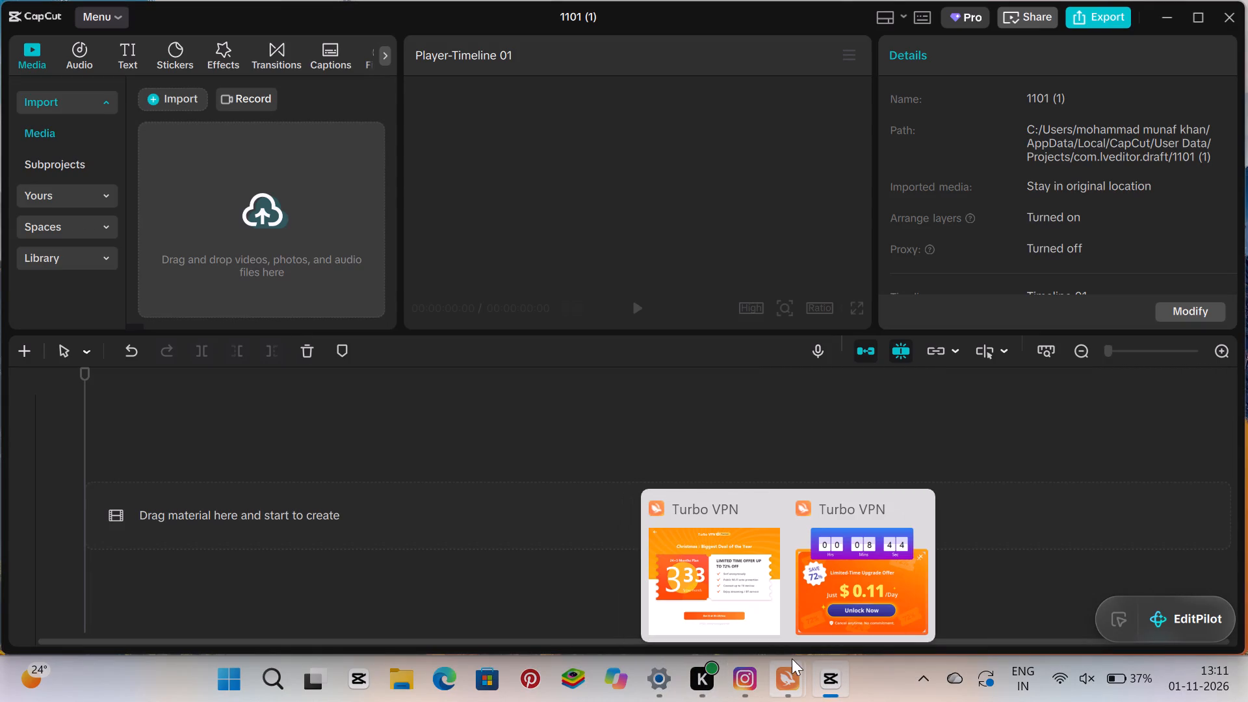
# Close the Turbo VPN and Windows Settings windows that are open in the background.
pyautogui.press('Delete')
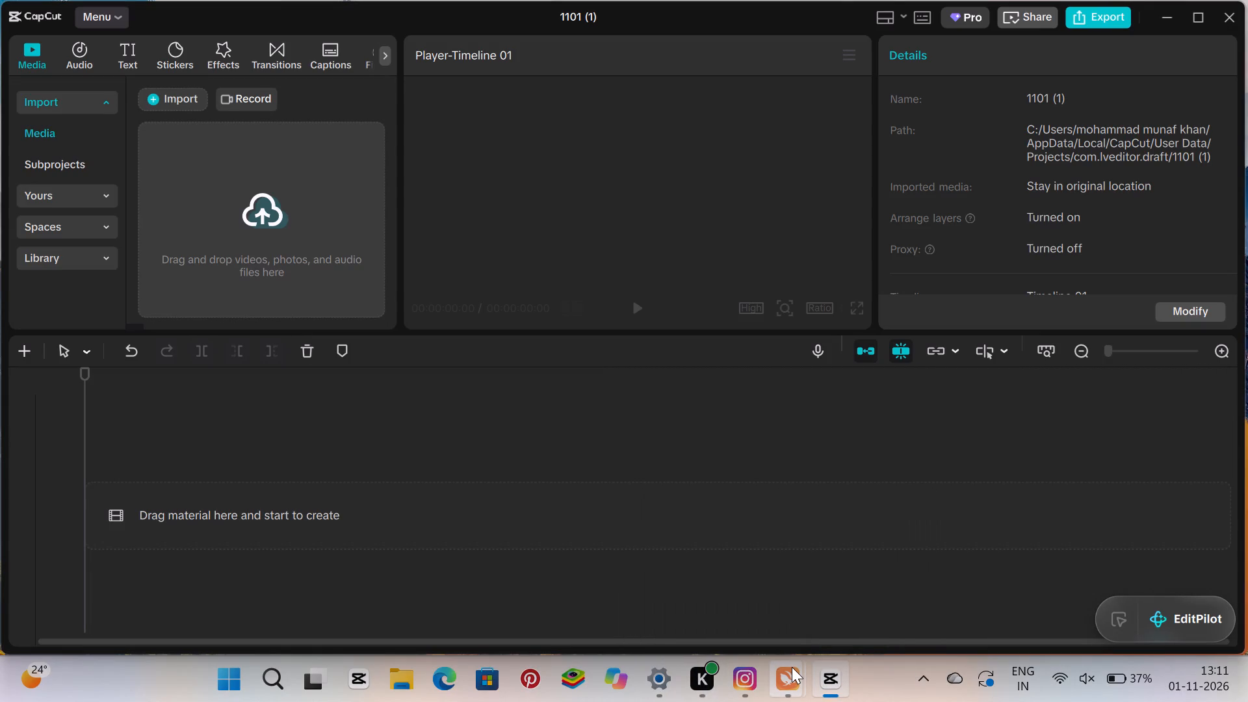
pyautogui.hotkey('alt', 'Tab')
pyautogui.hotkey('alt', 'Tab')
pyautogui.hotkey('alt', 'Tab')
pyautogui.hotkey('alt', 'Tab')
pyautogui.hotkey('alt', 'Tab')
pyautogui.hotkey('alt', 'Tab')
pyautogui.hotkey('alt', 'Tab')
pyautogui.hotkey('alt', 'Tab')
pyautogui.hotkey('alt', 'Tab')
pyautogui.hotkey('alt', 'Tab')
pyautogui.hotkey('alt', 'Tab')
pyautogui.hotkey('alt', 'Tab')
pyautogui.hotkey('alt', 'Tab')
pyautogui.hotkey('alt', 'Tab')
pyautogui.hotkey('alt', 'Tab')
pyautogui.hotkey('alt', 'Tab')
pyautogui.hotkey('alt', 'Delete')
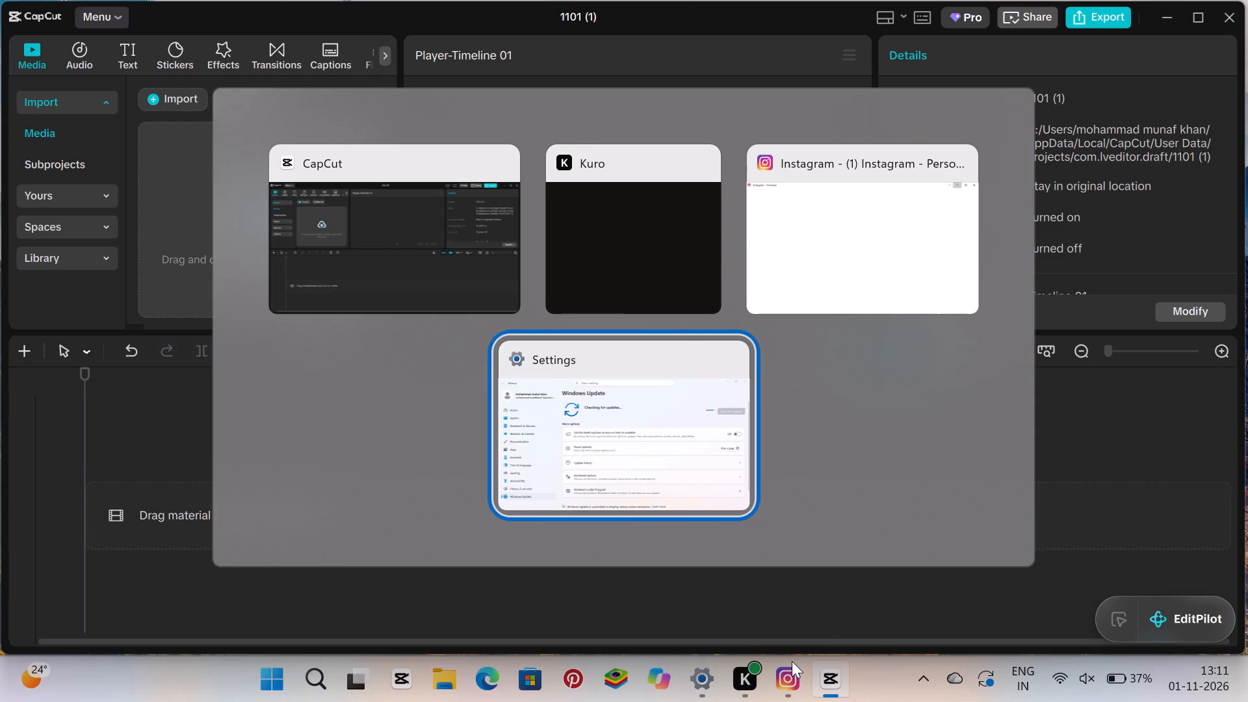
pyautogui.hotkey('alt', 'Delete')
pyautogui.hotkey('alt', 'Delete')
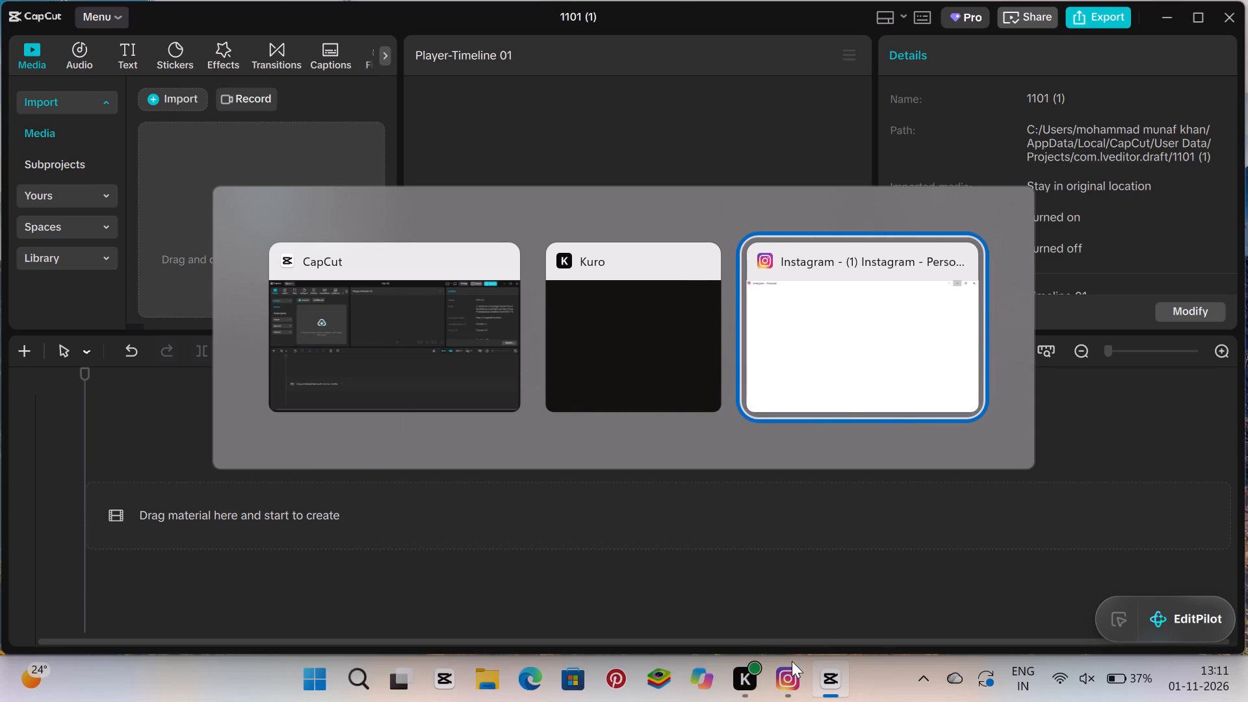
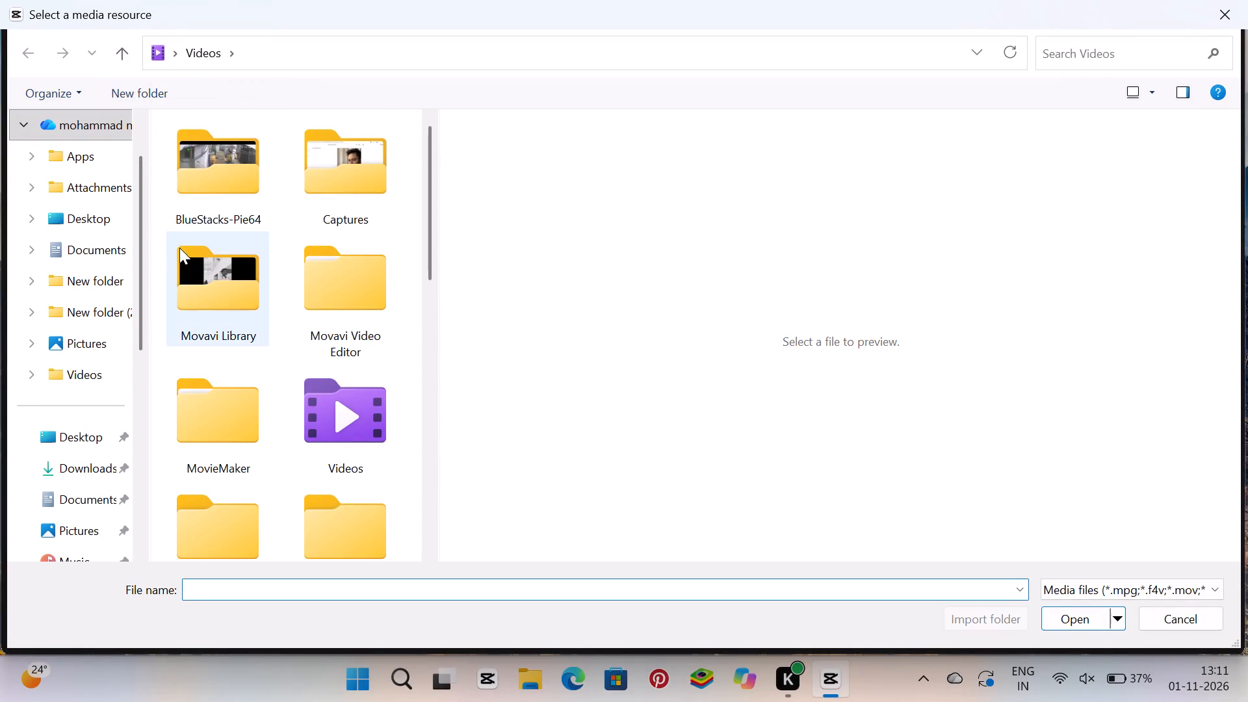
# Import the recent 2026-08-01 WhatsApp video of a man standing in an open field into the new project.
pyautogui.scroll(-3, 181, 246)
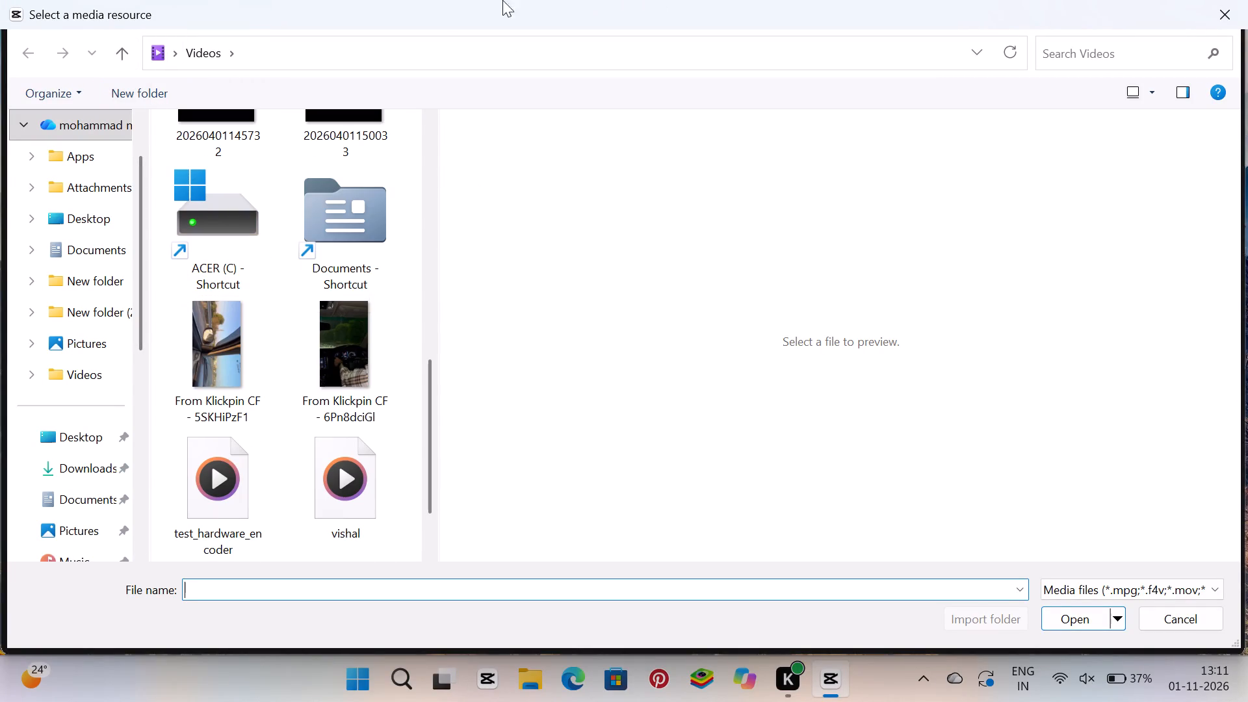
pyautogui.scroll(-1, 242, 376)
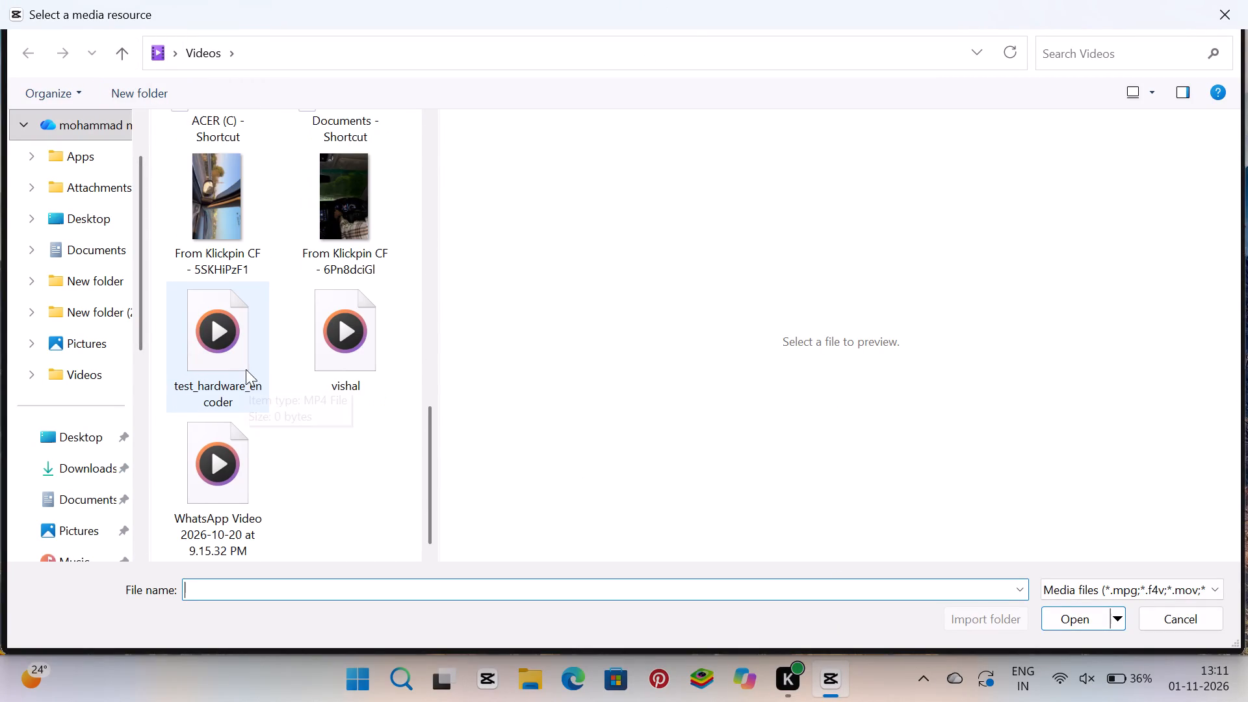
pyautogui.scroll(-2, 246, 369)
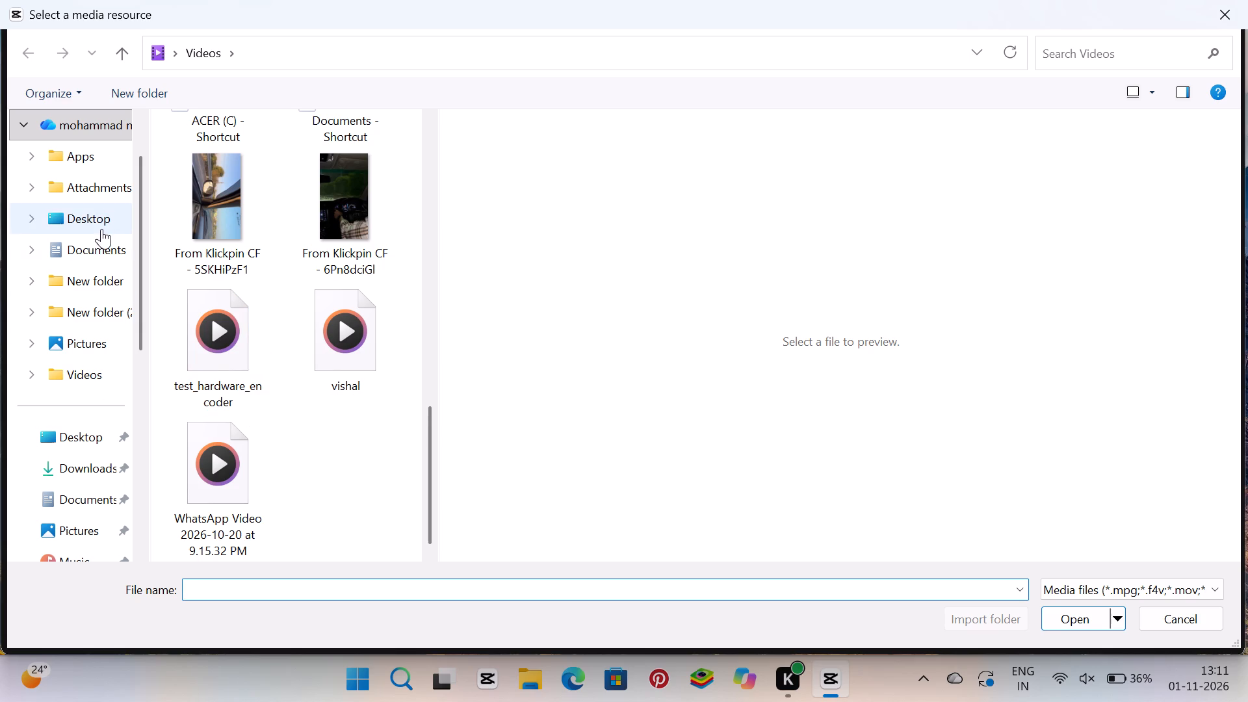
pyautogui.click(97, 382)
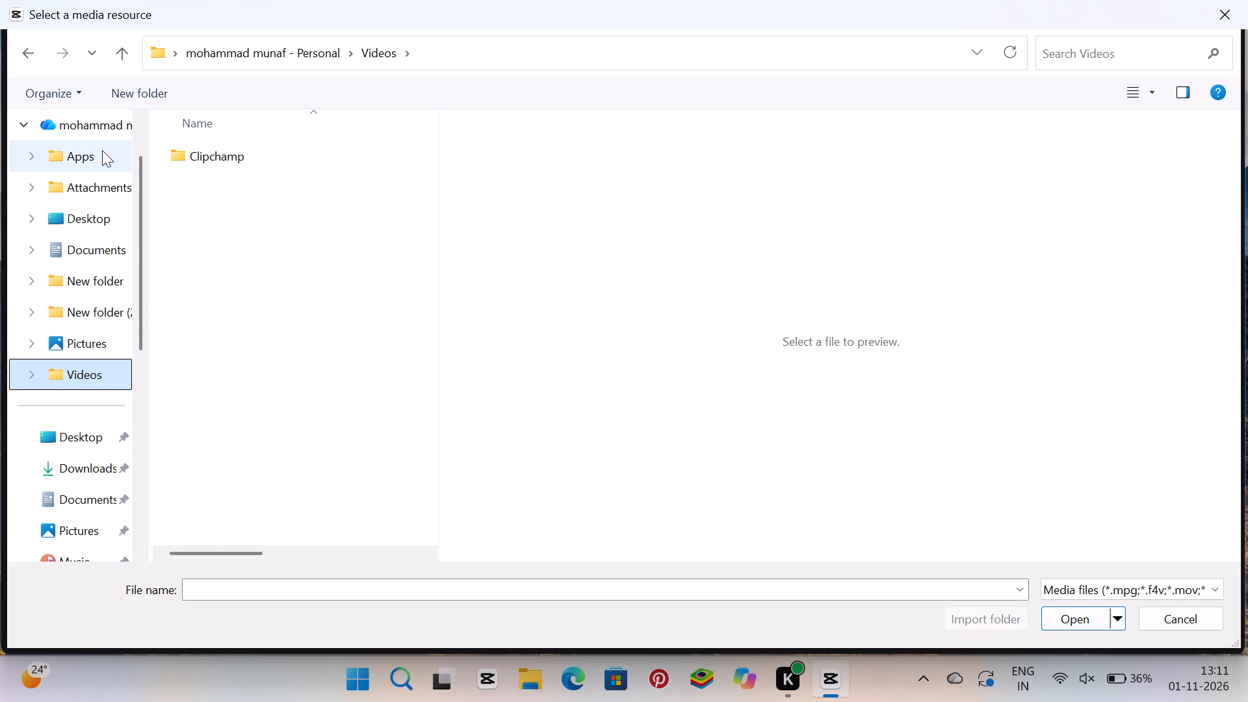
pyautogui.scroll(9, 102, 150)
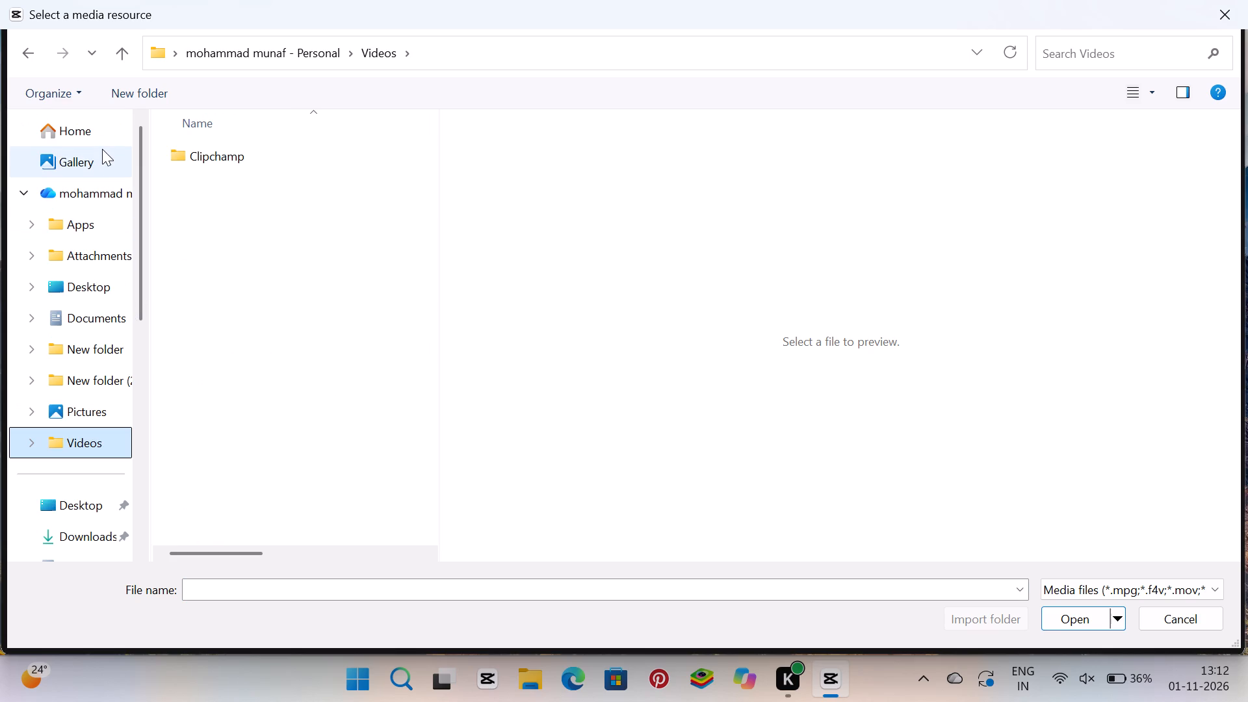
pyautogui.click(61, 140)
pyautogui.scroll(-5, 158, 248)
pyautogui.scroll(-9, 260, 272)
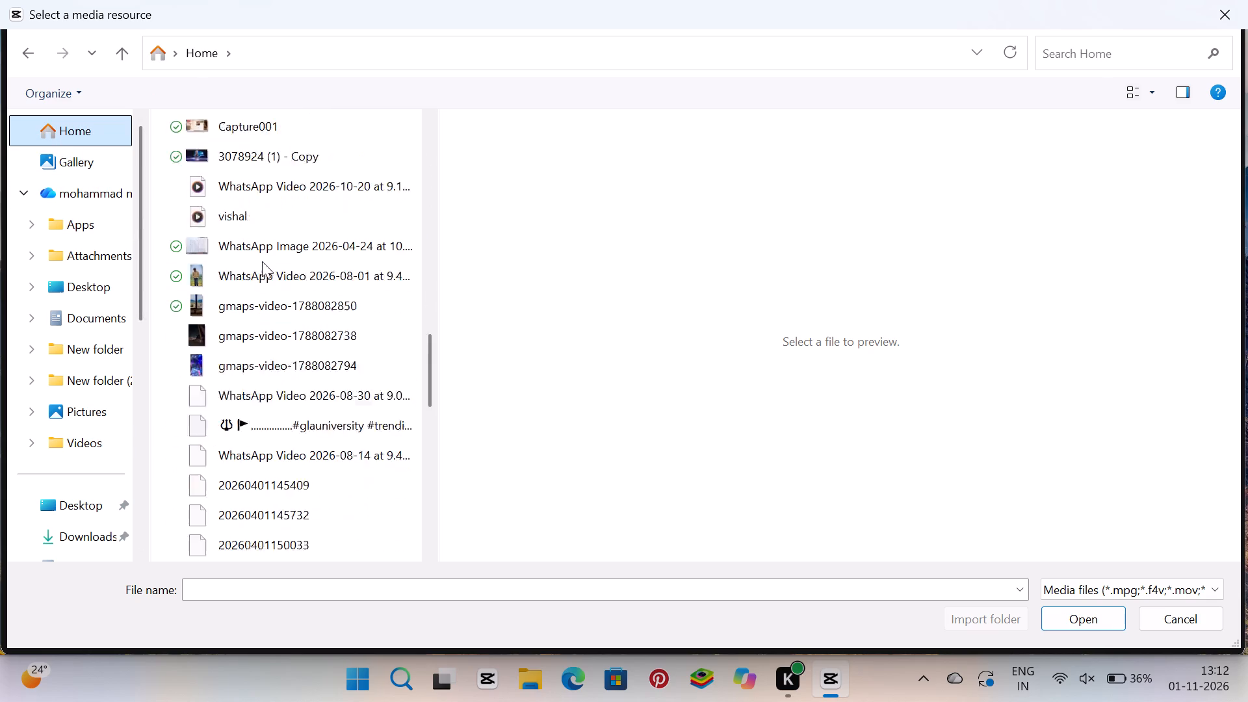
pyautogui.tripleClick(263, 258)
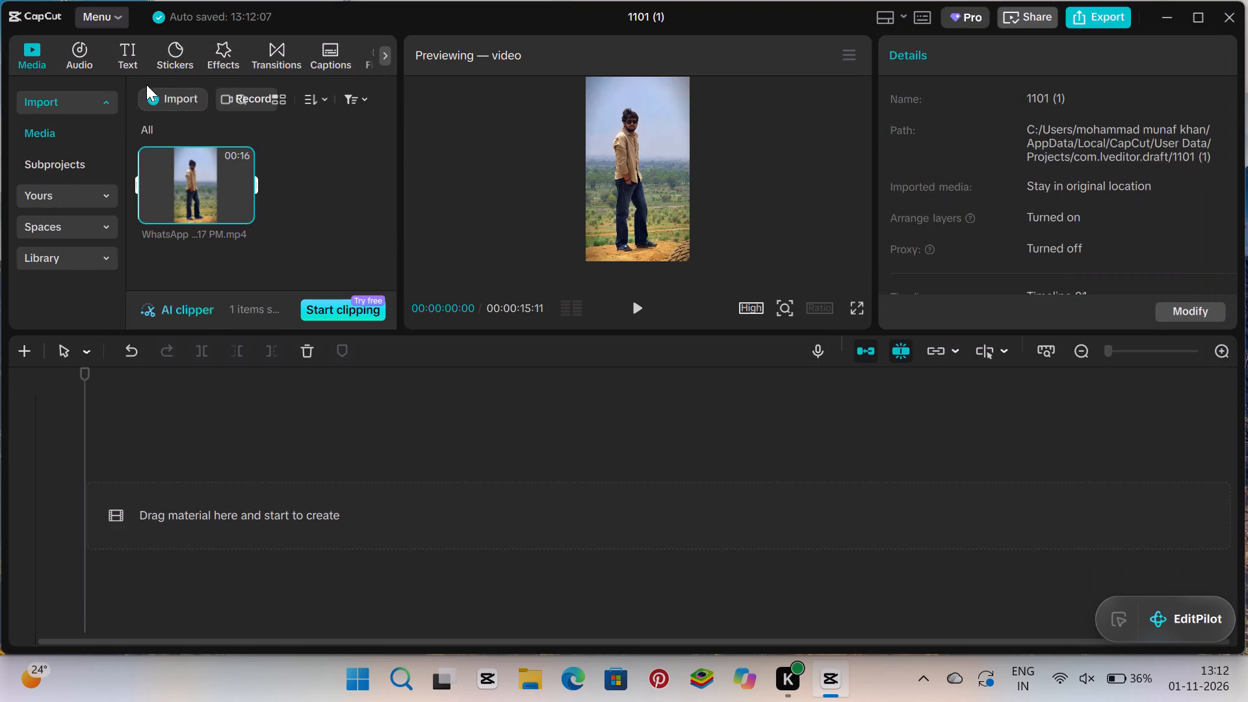
# Import WhatsApp Video 2026-03-29 at 9.54.23 PM from the recent files.
pyautogui.click(148, 87)
pyautogui.tripleClick(155, 101)
pyautogui.scroll(-9, 209, 155)
pyautogui.tripleClick(252, 359)
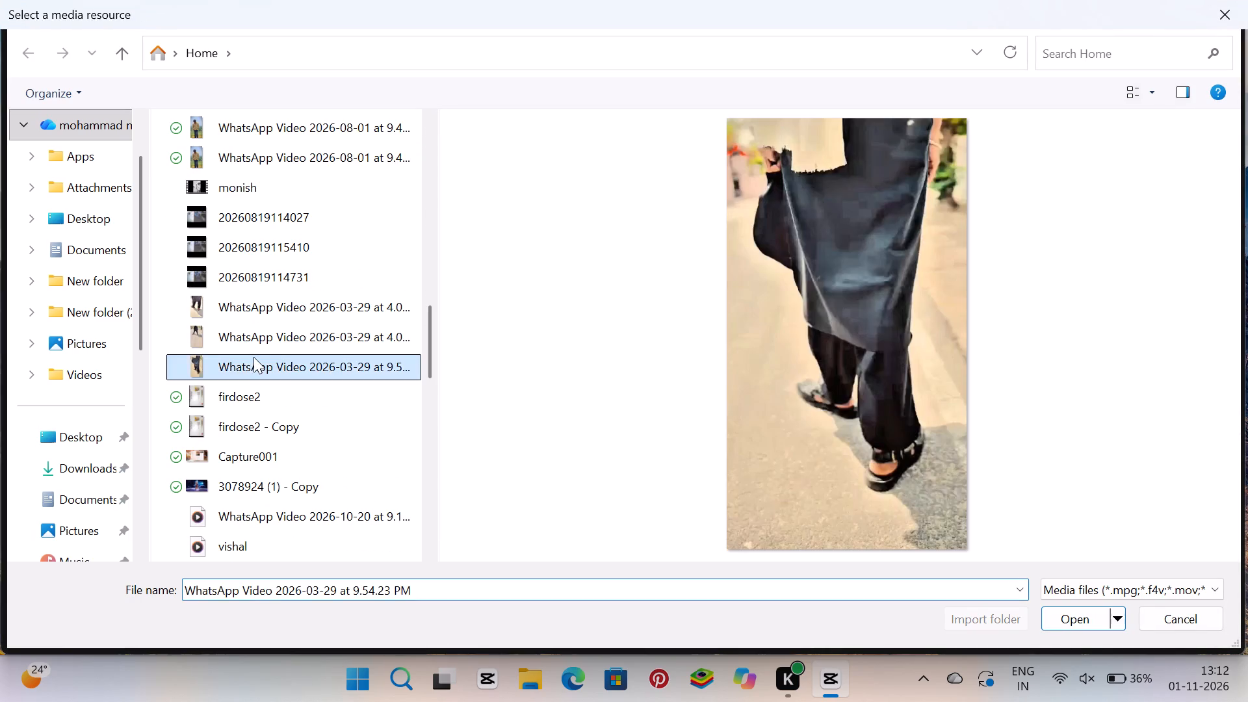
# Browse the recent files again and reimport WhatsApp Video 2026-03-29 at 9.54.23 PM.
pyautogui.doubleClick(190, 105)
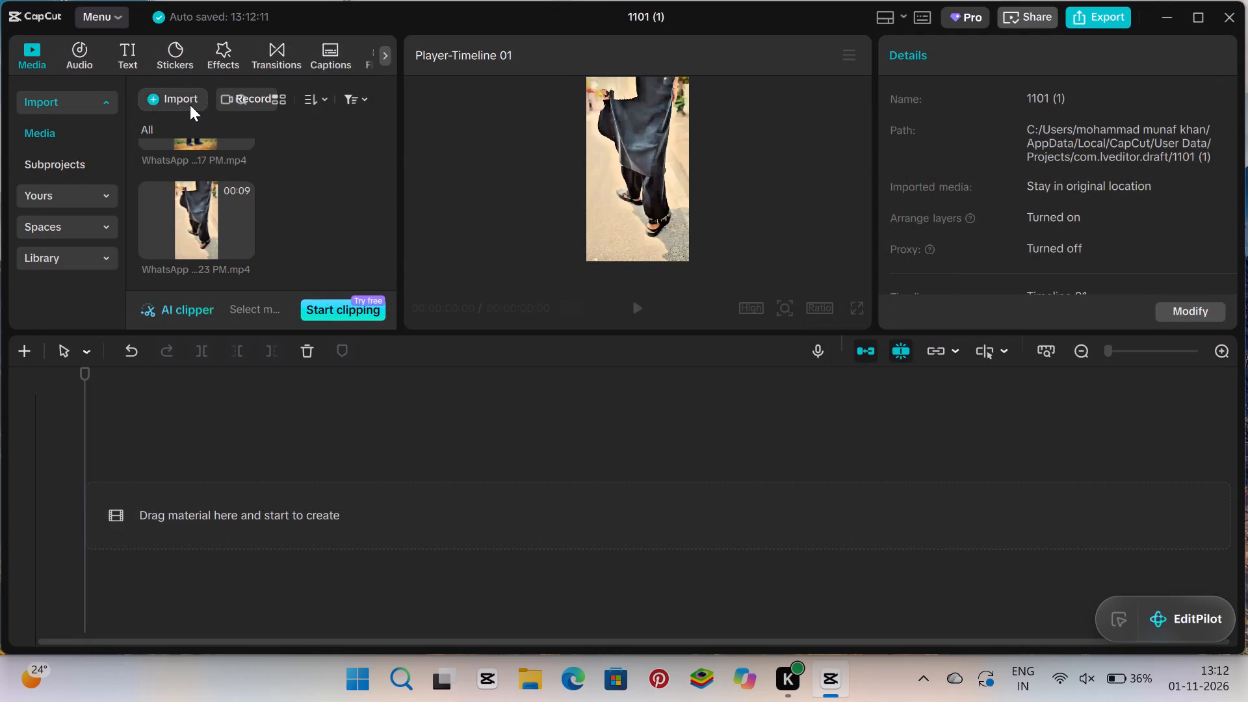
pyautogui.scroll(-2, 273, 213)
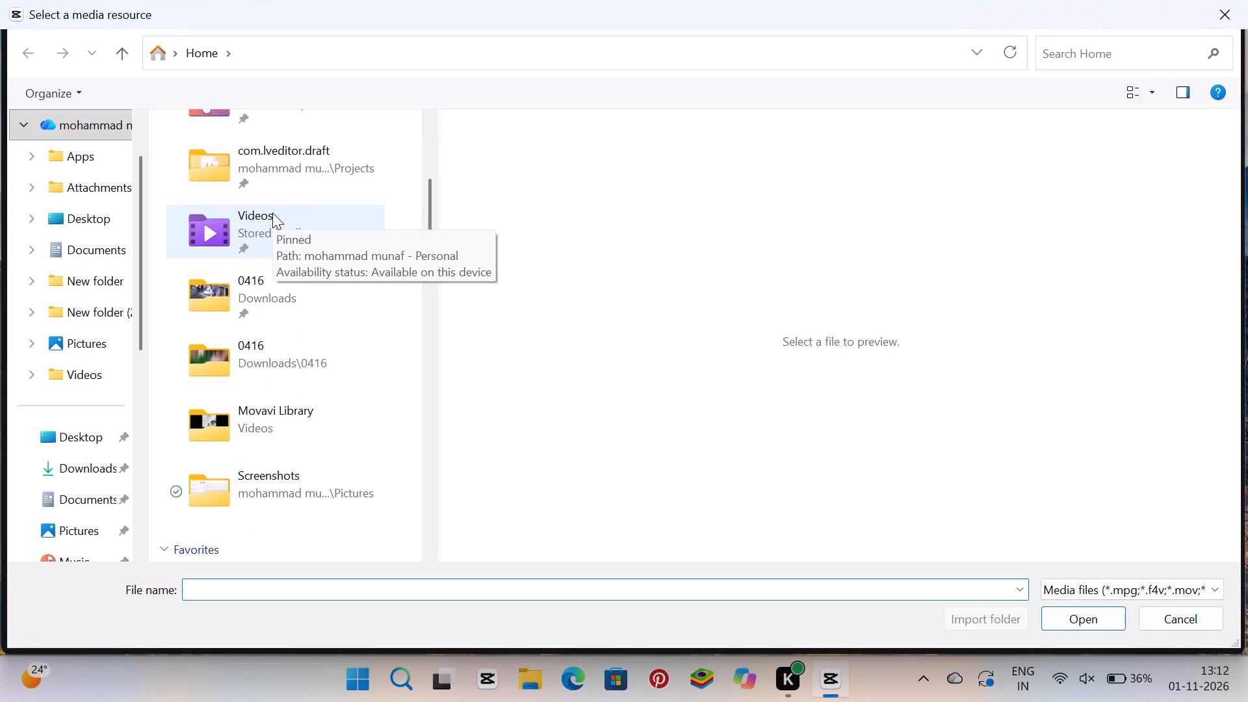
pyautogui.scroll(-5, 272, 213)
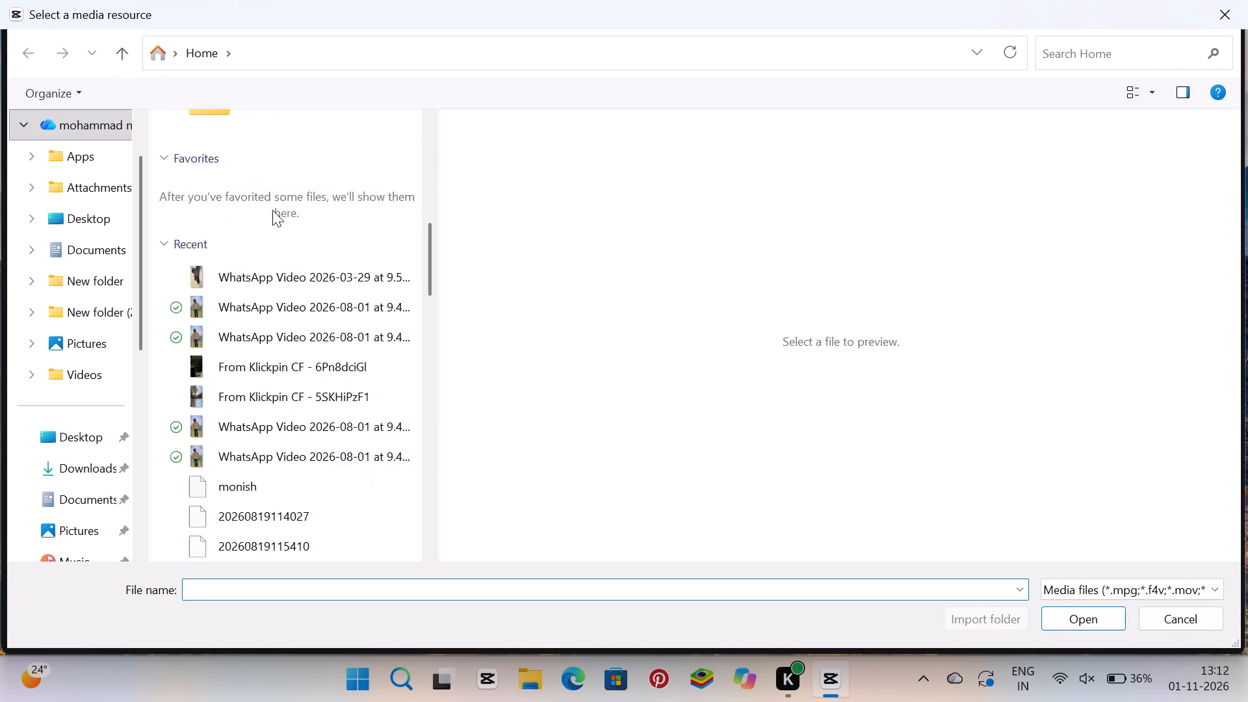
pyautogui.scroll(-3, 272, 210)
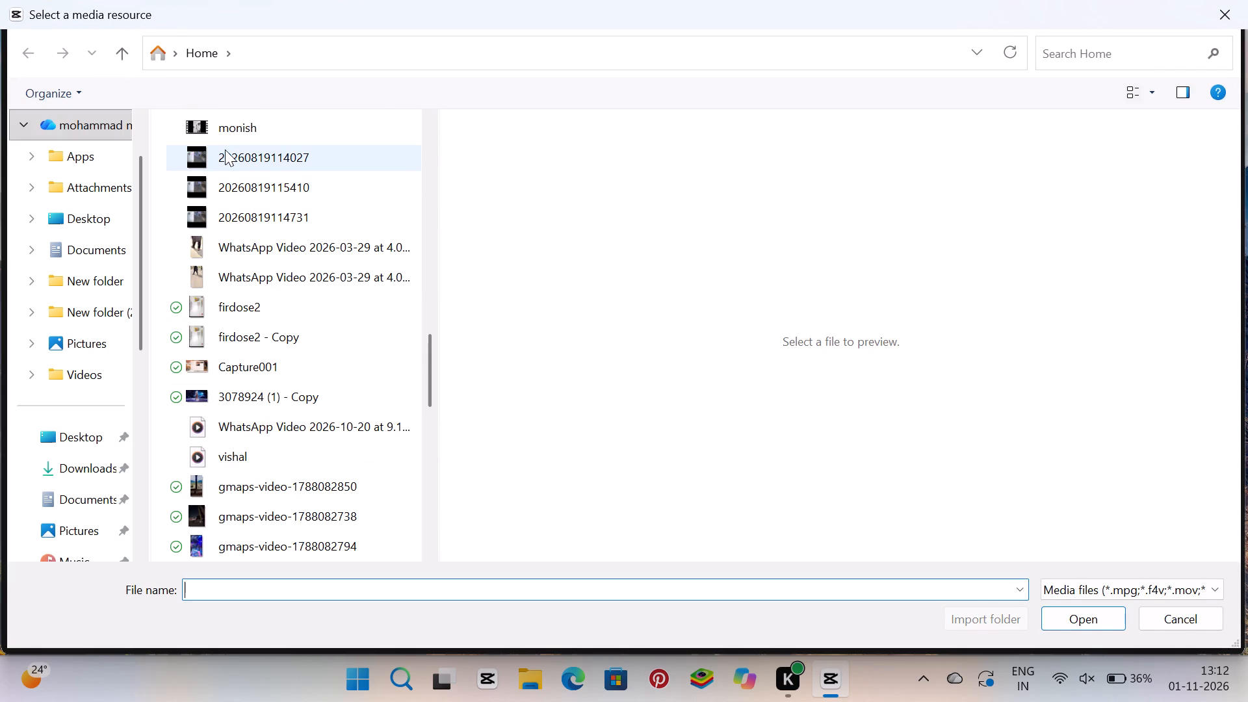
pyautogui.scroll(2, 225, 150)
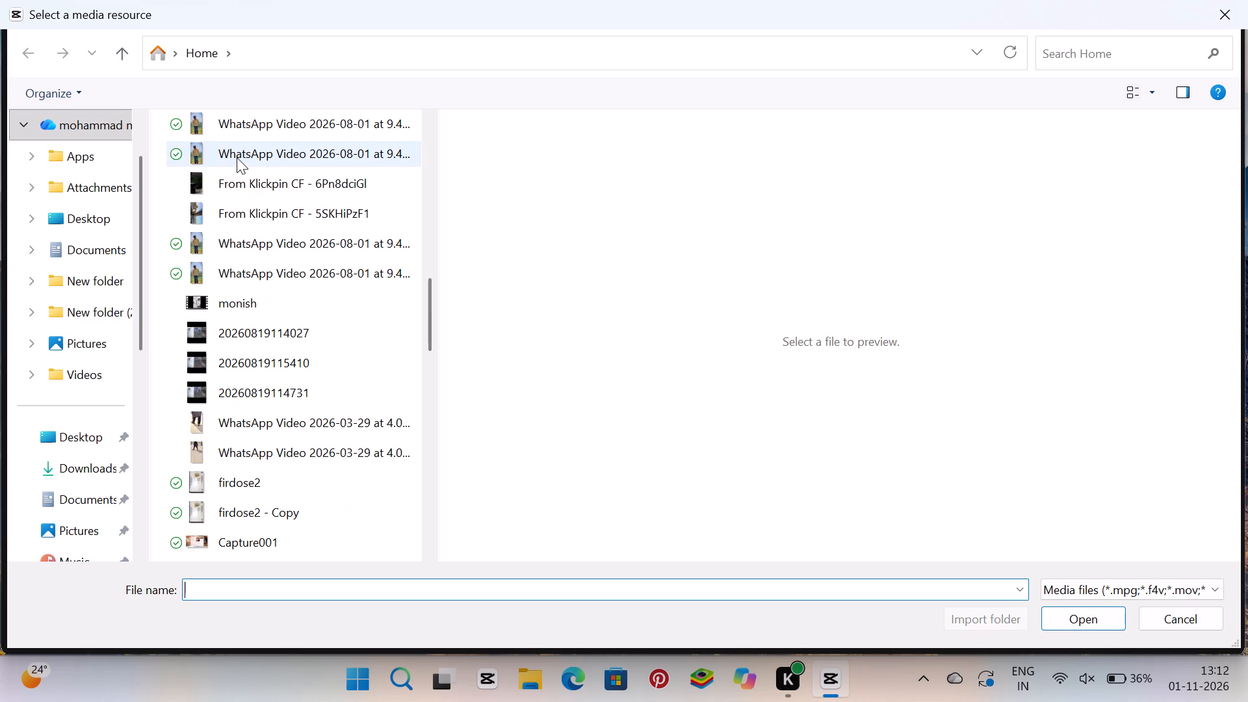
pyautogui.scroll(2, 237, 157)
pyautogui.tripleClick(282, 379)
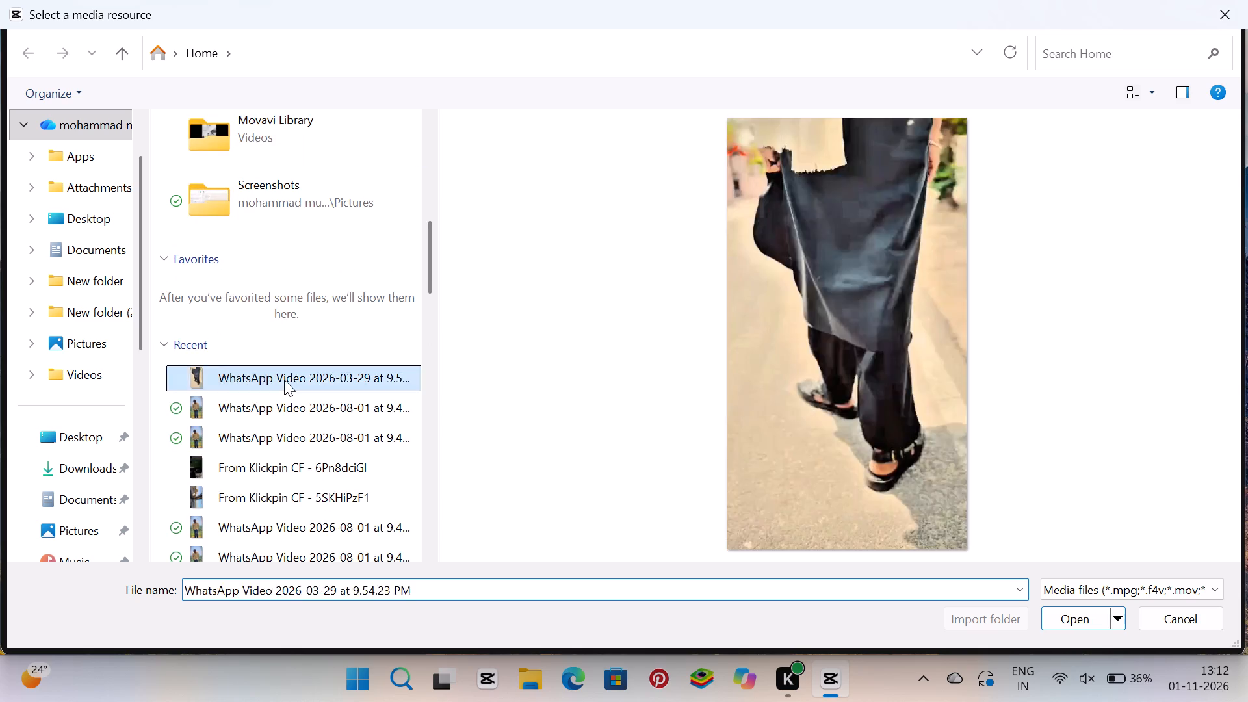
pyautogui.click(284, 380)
# Place the 9.54.23 PM video on the empty timeline, starting at 00:00.
pyautogui.moveTo(186, 226); pyautogui.dragTo(187, 229)
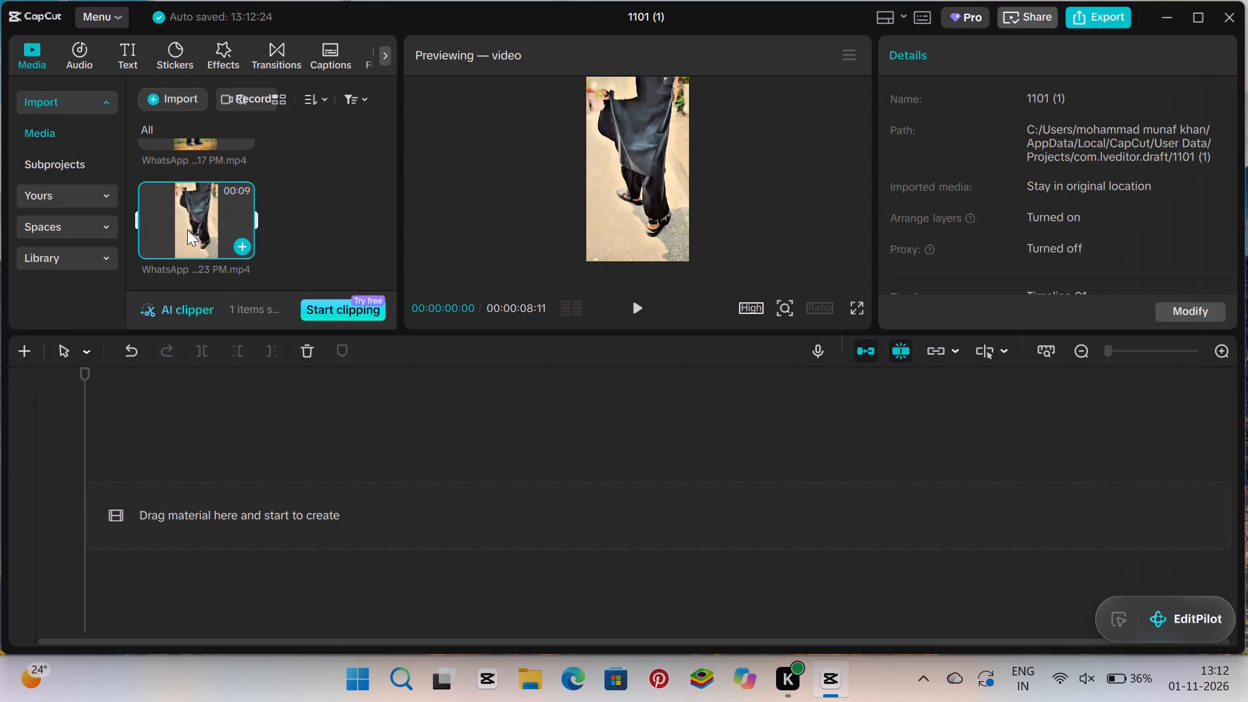
pyautogui.moveTo(187, 229); pyautogui.dragTo(194, 493)
pyautogui.click(189, 482)
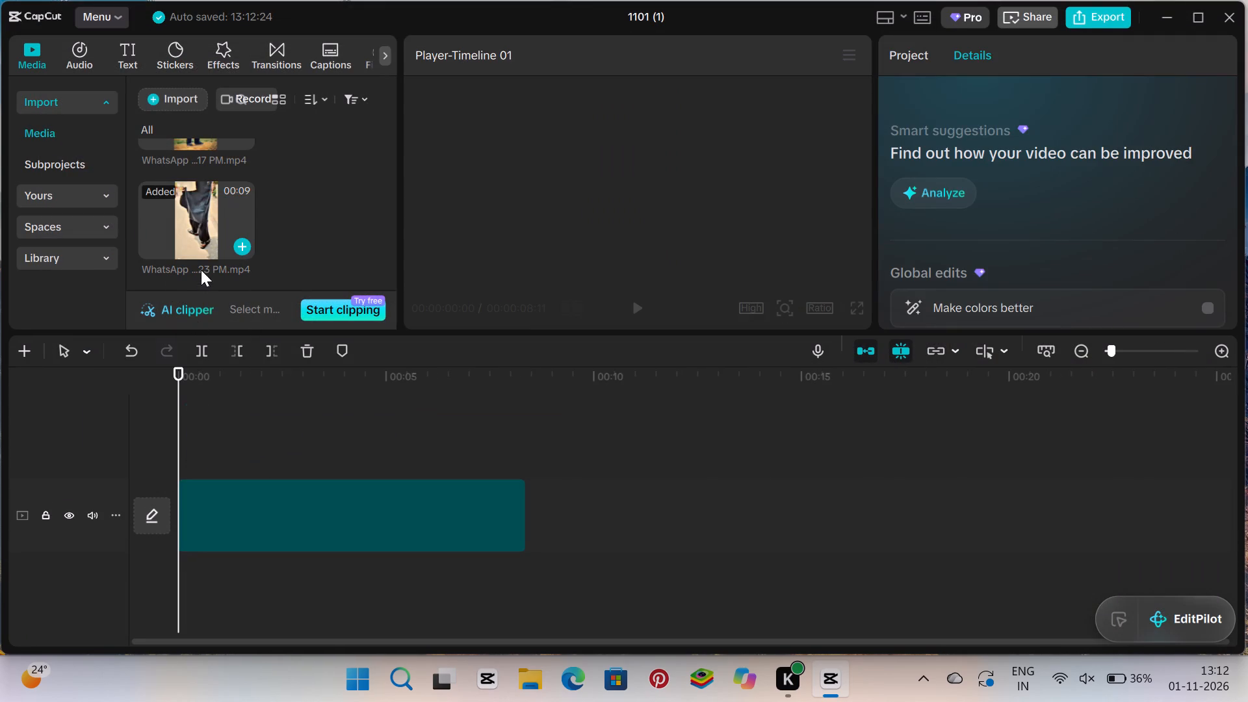
# Import WhatsApp Video 2026-03-29 at 4.09.26 PM from the recent files.
pyautogui.scroll(4, 201, 270)
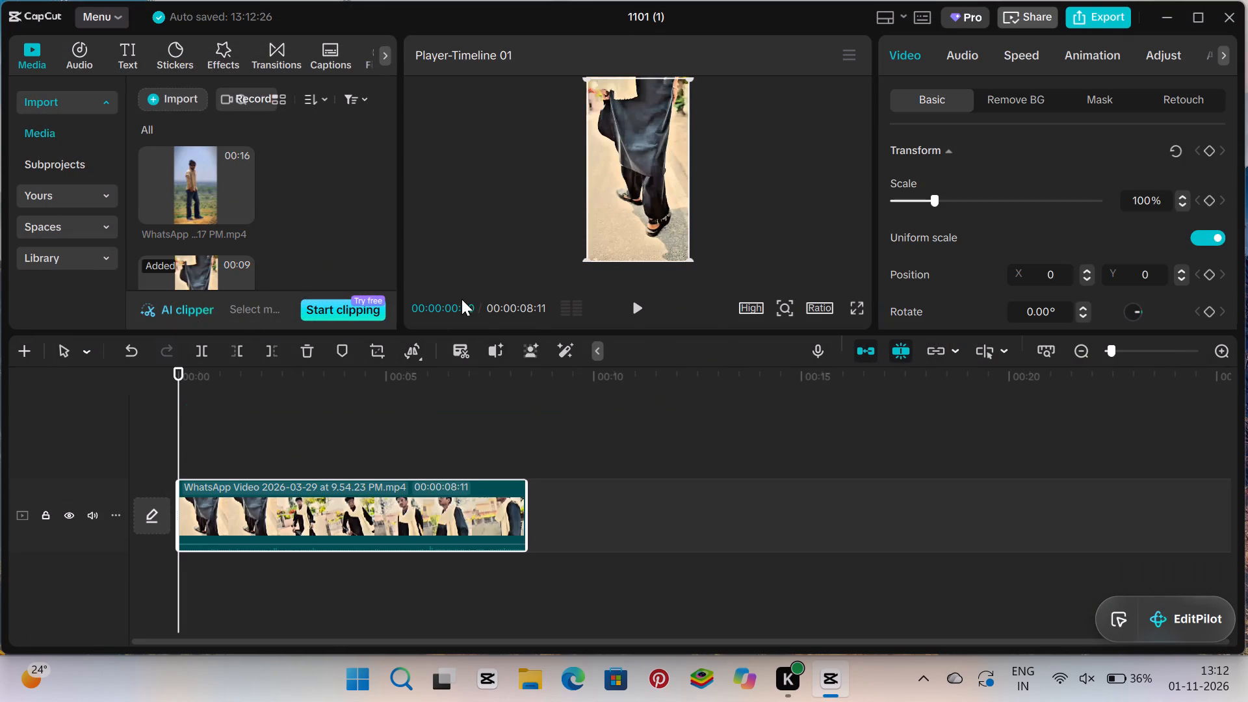
pyautogui.scroll(1, 205, 235)
pyautogui.scroll(-3, 201, 236)
pyautogui.scroll(5, 202, 233)
pyautogui.click(157, 101)
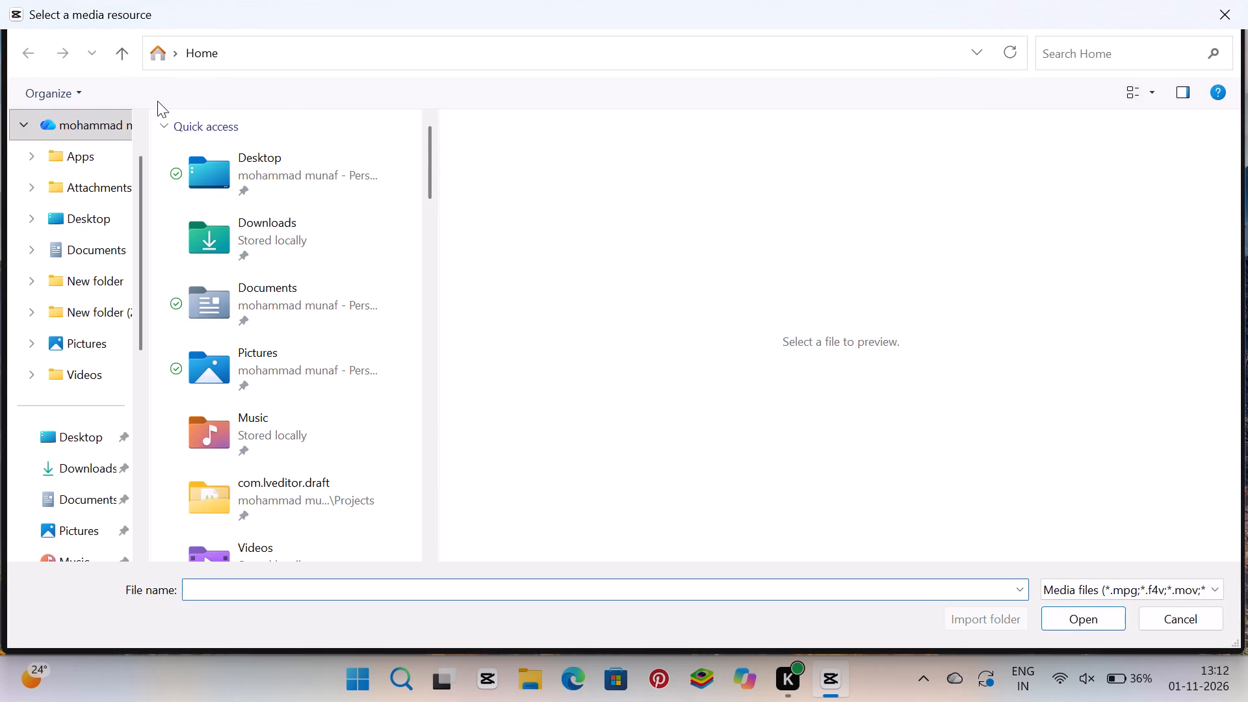
pyautogui.scroll(-13, 194, 207)
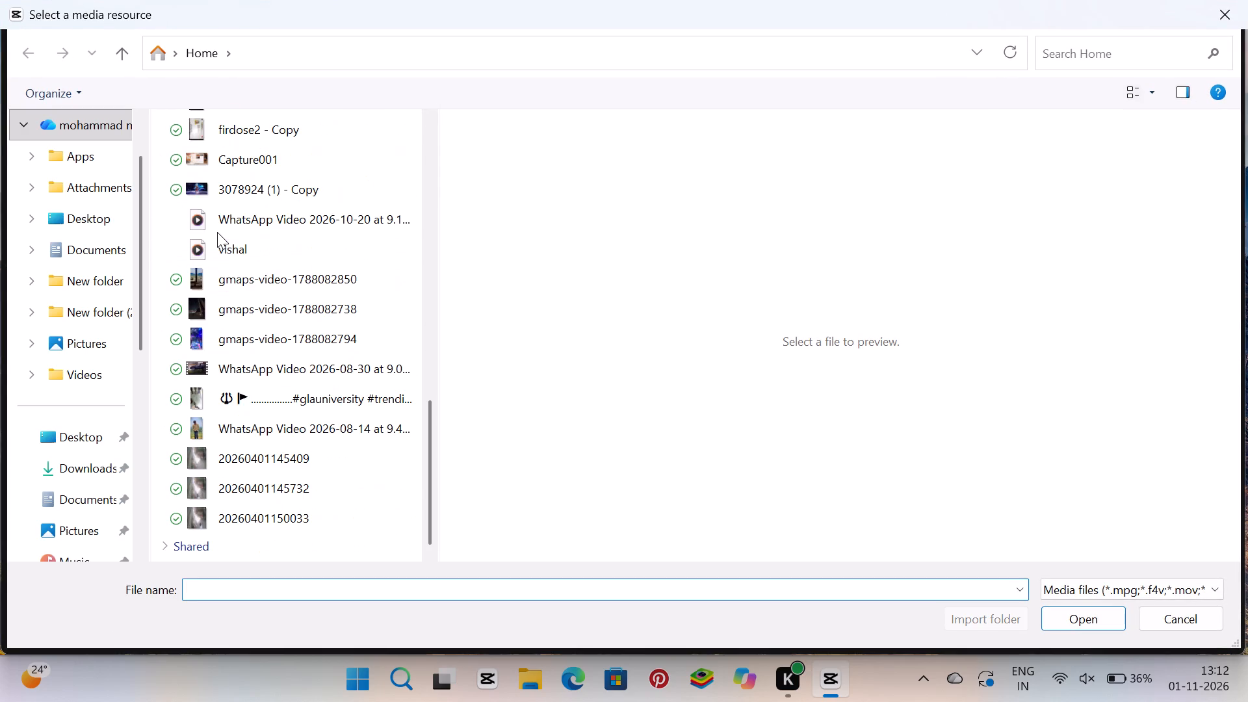
pyautogui.scroll(-9, 217, 229)
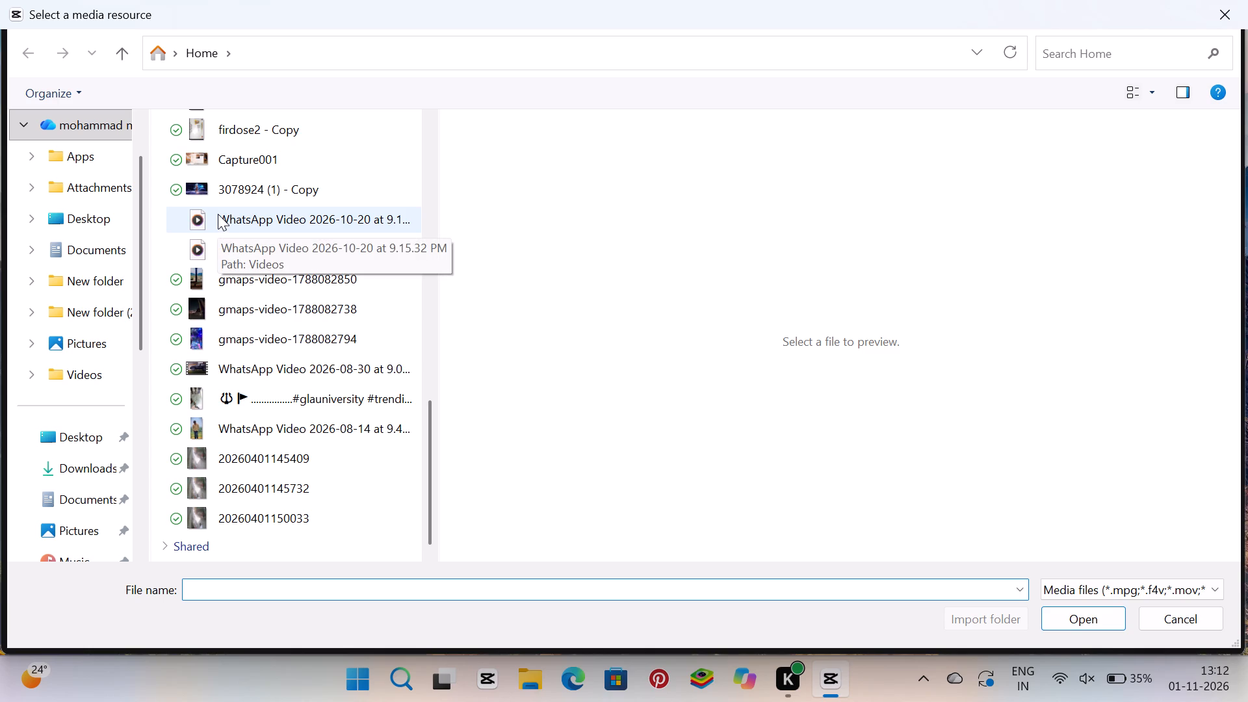
pyautogui.scroll(-12, 218, 214)
pyautogui.scroll(2, 282, 336)
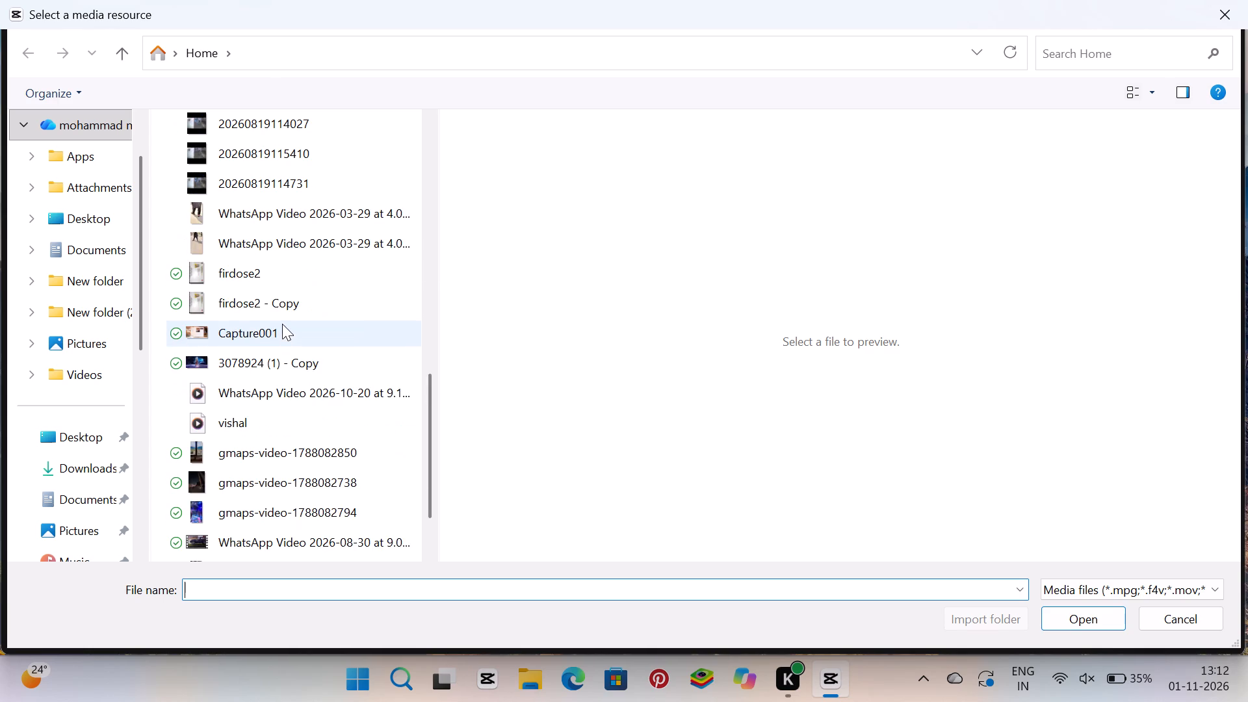
pyautogui.tripleClick(291, 222)
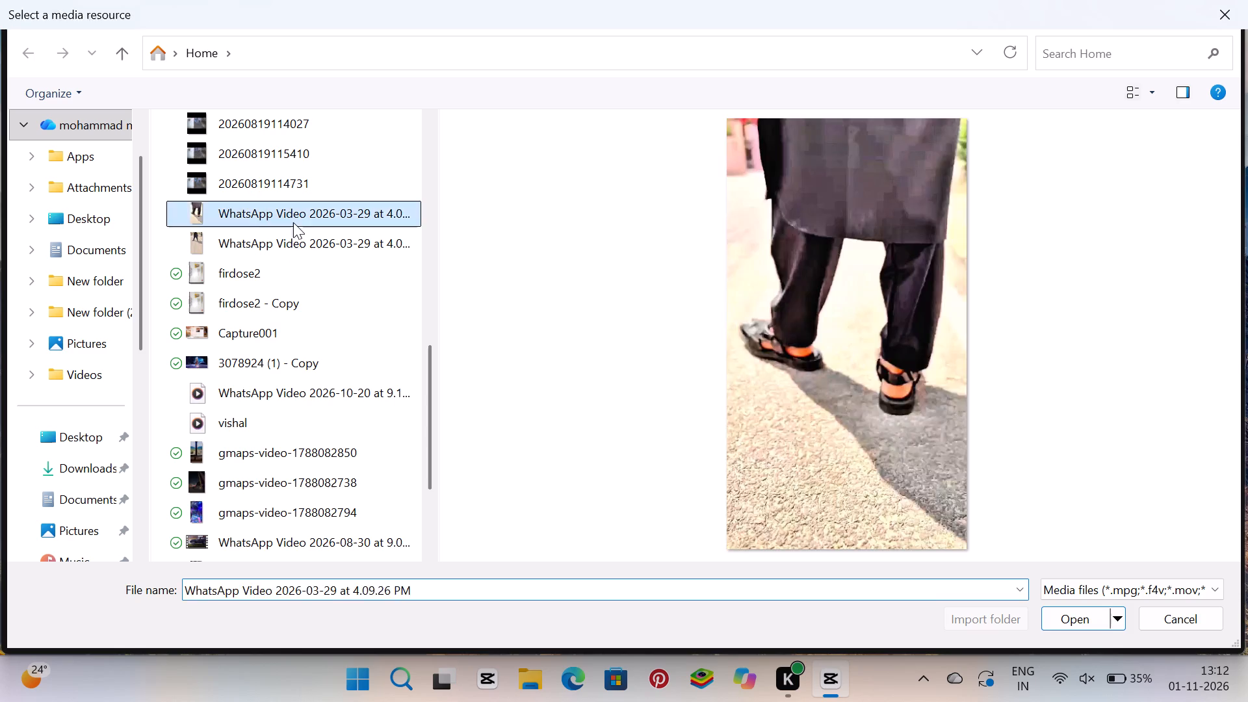
pyautogui.click(293, 222)
# Place the 4.09.26 PM video on the main track directly after the 9.54.23 PM clip.
pyautogui.moveTo(222, 245); pyautogui.dragTo(602, 673)
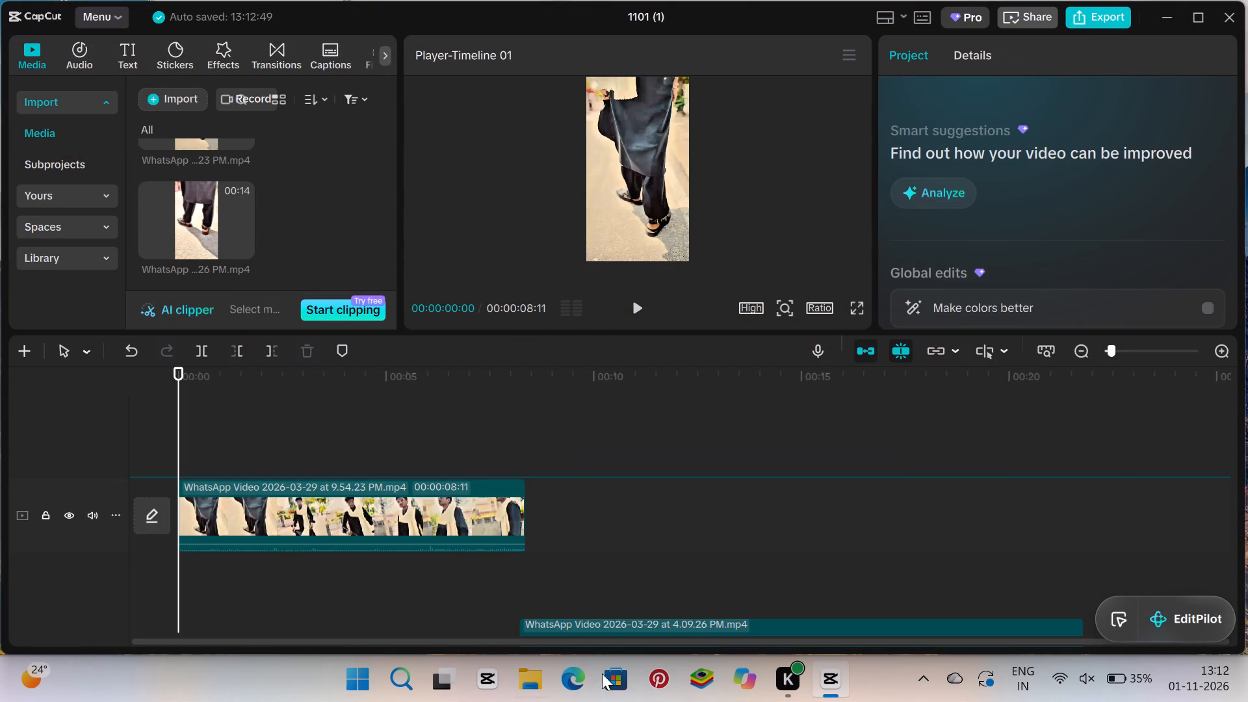
pyautogui.moveTo(602, 673); pyautogui.dragTo(541, 527)
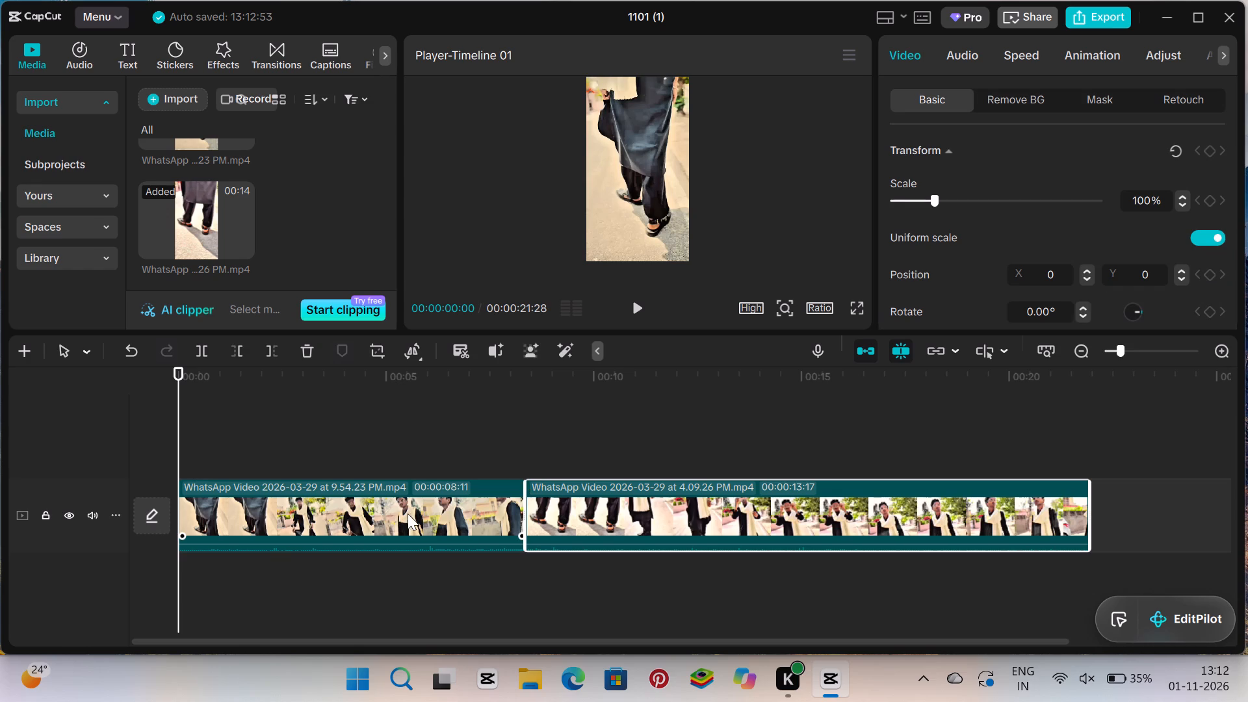
# Use the Split tool to cut the 9.54.23 PM clip into many short pieces from its start to about 00:06.
pyautogui.click(381, 483)
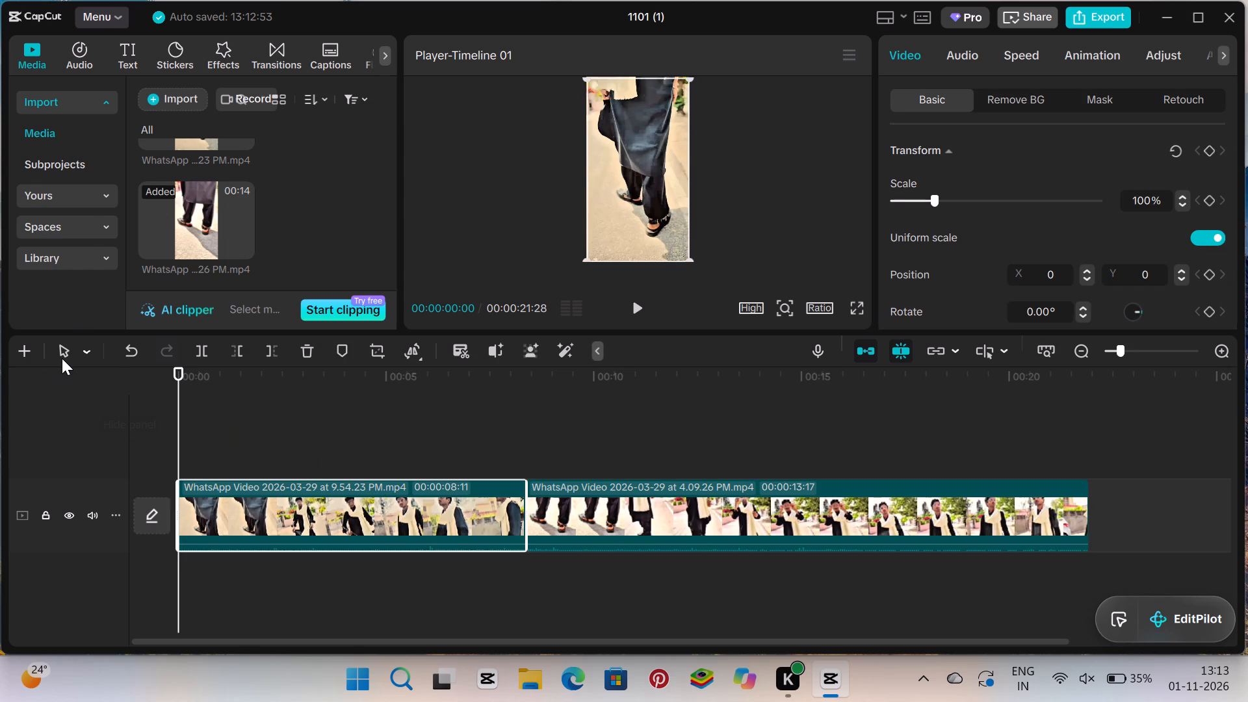
pyautogui.click(62, 358)
pyautogui.click(142, 419)
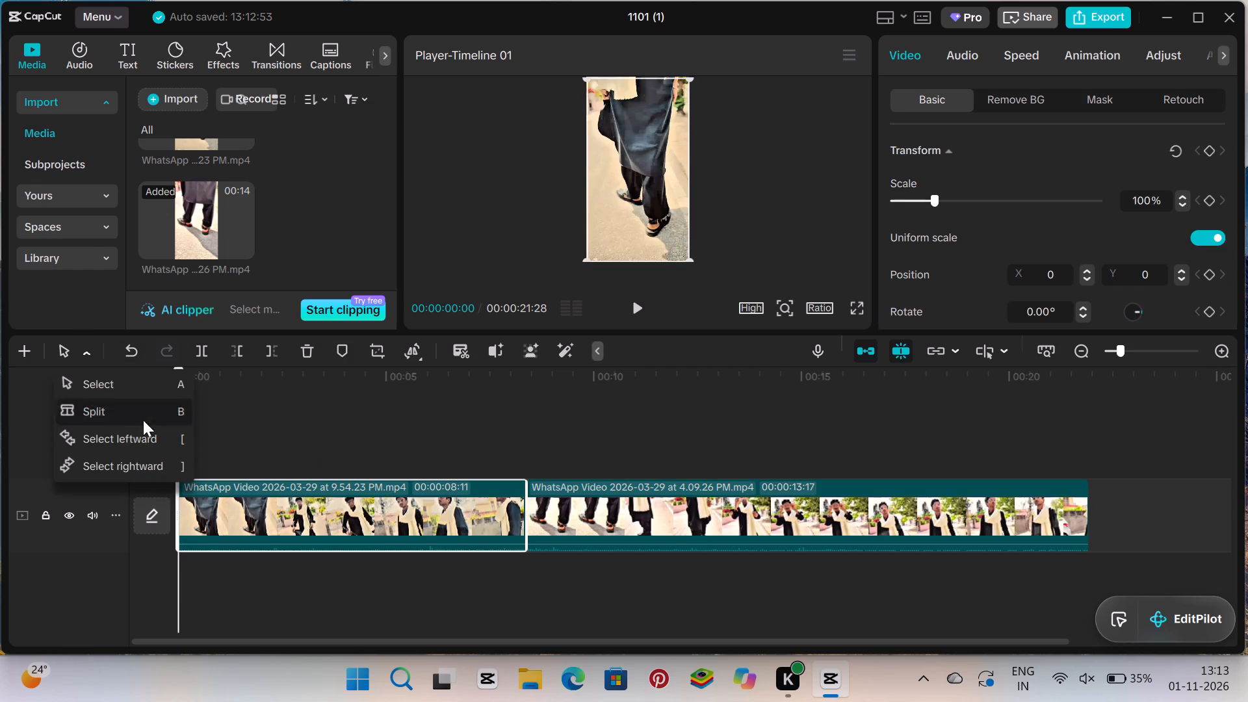
pyautogui.click(202, 525)
pyautogui.moveTo(220, 516); pyautogui.dragTo(229, 521)
pyautogui.click(240, 519)
pyautogui.moveTo(255, 516); pyautogui.dragTo(266, 515)
pyautogui.click(292, 512)
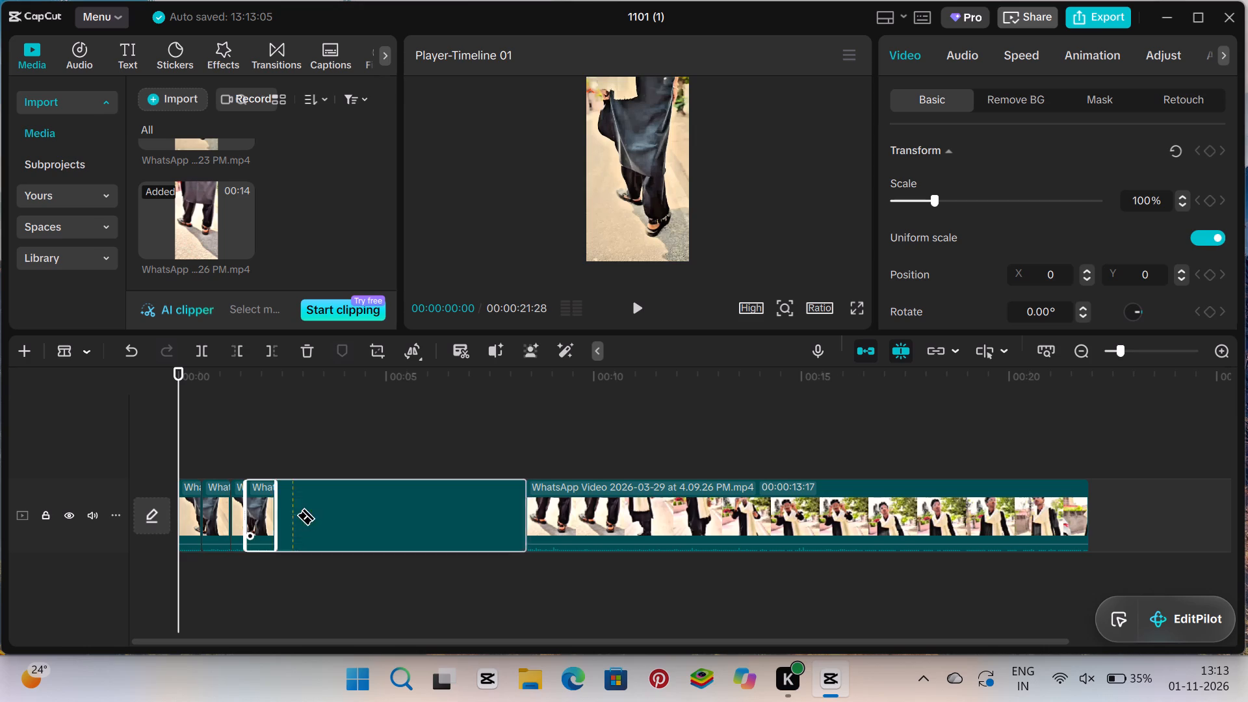
pyautogui.moveTo(304, 511); pyautogui.dragTo(318, 515)
pyautogui.moveTo(331, 512); pyautogui.dragTo(343, 513)
pyautogui.moveTo(357, 512); pyautogui.dragTo(368, 517)
pyautogui.click(381, 520)
pyautogui.click(396, 518)
pyautogui.click(400, 517)
pyautogui.moveTo(413, 515); pyautogui.dragTo(424, 521)
pyautogui.click(433, 521)
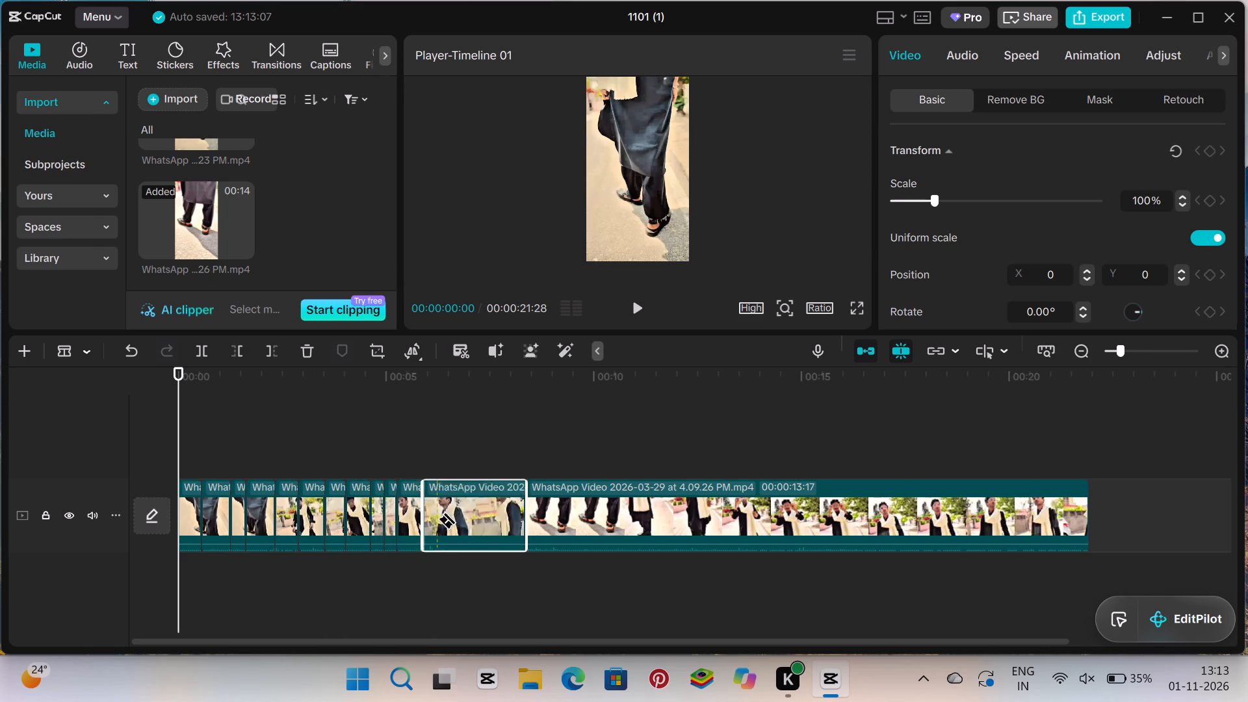
# Split the rest of the 9.54.23 PM clip, from about 00:06 to its end, into very short pieces.
pyautogui.moveTo(443, 521); pyautogui.dragTo(450, 526)
pyautogui.moveTo(458, 527); pyautogui.dragTo(464, 531)
pyautogui.click(468, 526)
pyautogui.click(476, 525)
pyautogui.click(485, 526)
pyautogui.click(496, 524)
pyautogui.moveTo(502, 523); pyautogui.dragTo(508, 525)
pyautogui.click(517, 517)
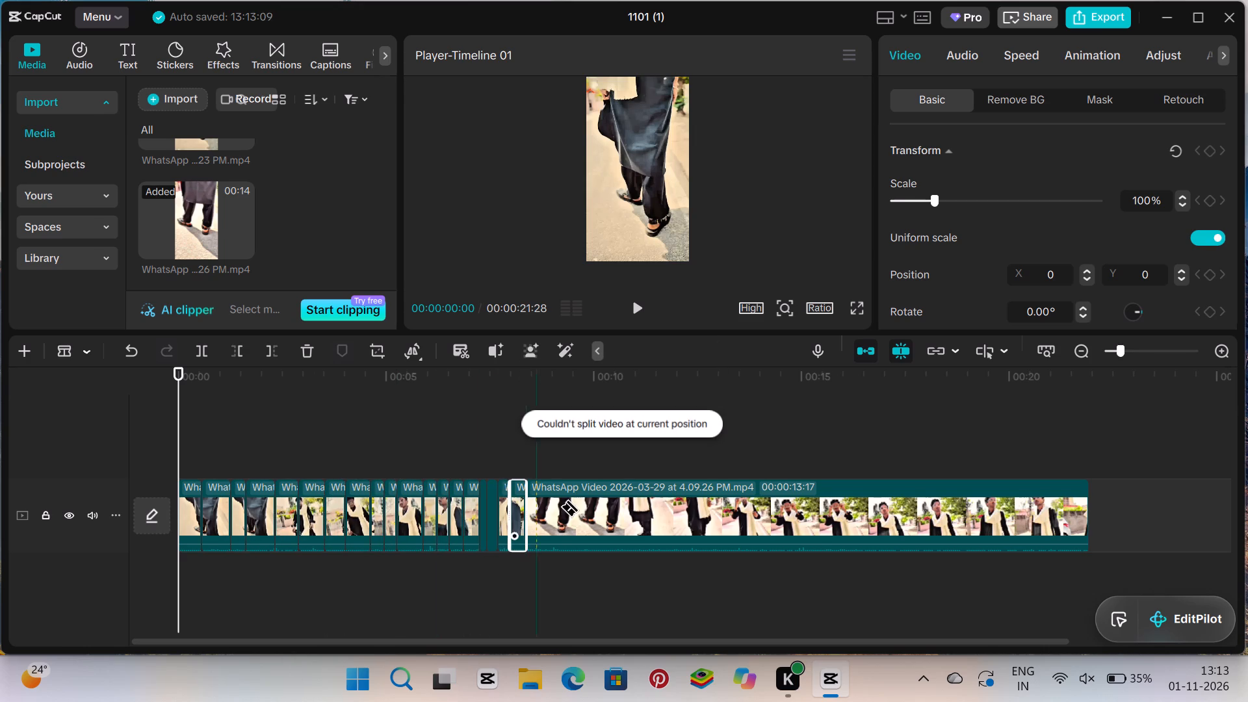
# Split the opening of the 4.09.26 PM clip into short pieces, up to about 00:11 on the timeline.
pyautogui.click(564, 509)
pyautogui.moveTo(571, 508); pyautogui.dragTo(577, 510)
pyautogui.moveTo(600, 509); pyautogui.dragTo(606, 512)
pyautogui.click(618, 511)
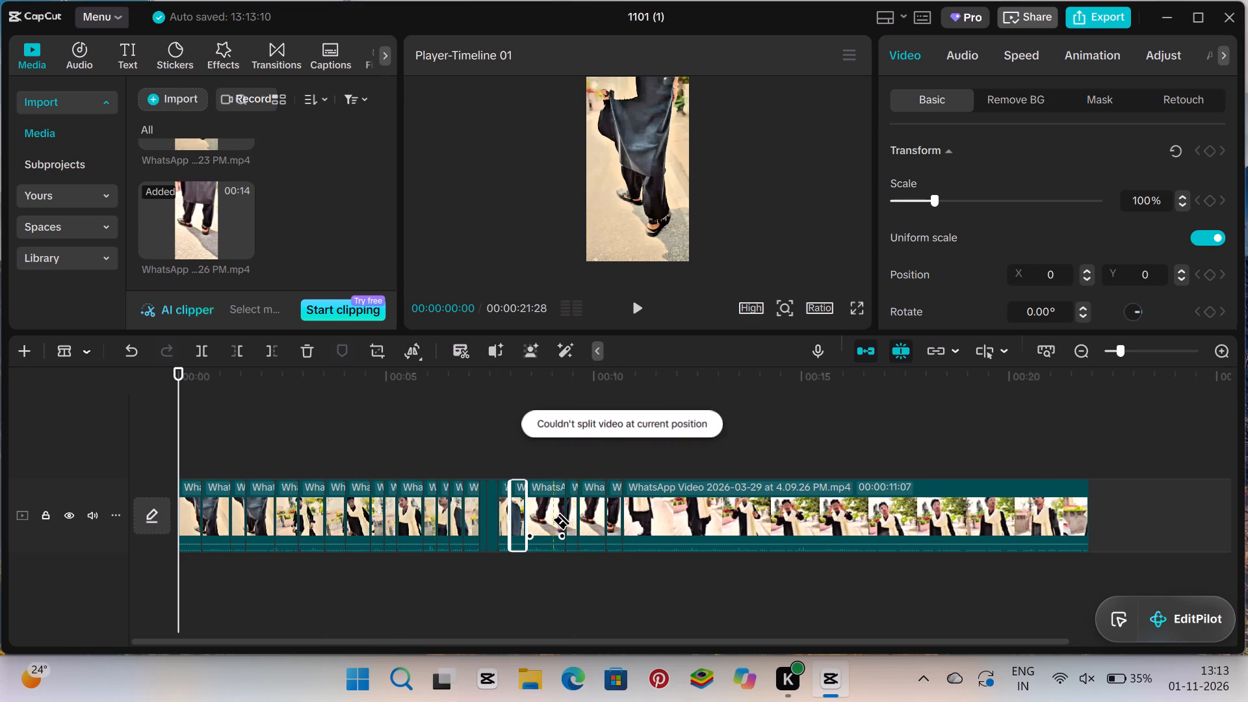
# Split the second WhatsApp video clip into short pieces between about 8.7 and 13.8 seconds on the timeline.
pyautogui.click(541, 523)
pyautogui.click(643, 508)
pyautogui.moveTo(656, 508); pyautogui.dragTo(664, 510)
pyautogui.click(669, 508)
pyautogui.moveTo(671, 508); pyautogui.dragTo(684, 515)
pyautogui.moveTo(690, 519); pyautogui.dragTo(699, 526)
pyautogui.click(705, 521)
pyautogui.click(718, 517)
pyautogui.click(733, 515)
pyautogui.moveTo(743, 514); pyautogui.dragTo(751, 519)
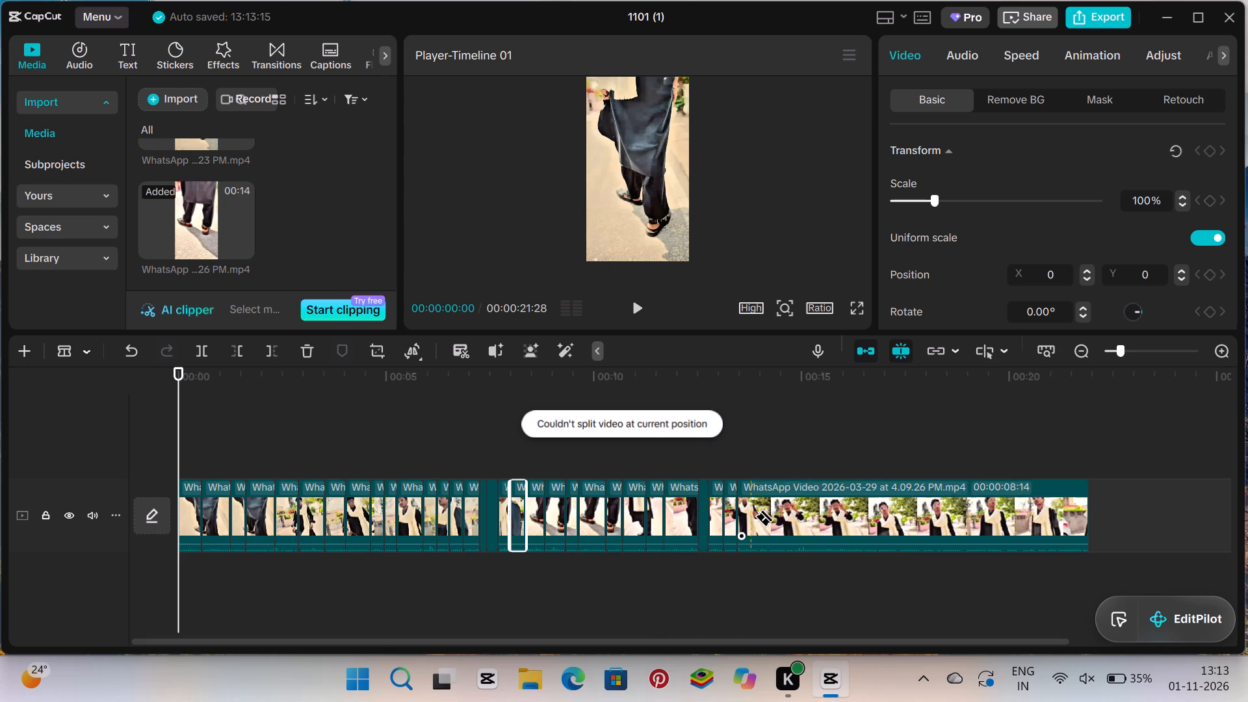
# Split the remaining long clip into more short pieces between about 14 and 16 seconds.
pyautogui.moveTo(755, 517); pyautogui.dragTo(764, 525)
pyautogui.click(764, 522)
pyautogui.click(766, 517)
pyautogui.click(772, 521)
pyautogui.doubleClick(778, 519)
pyautogui.click(782, 518)
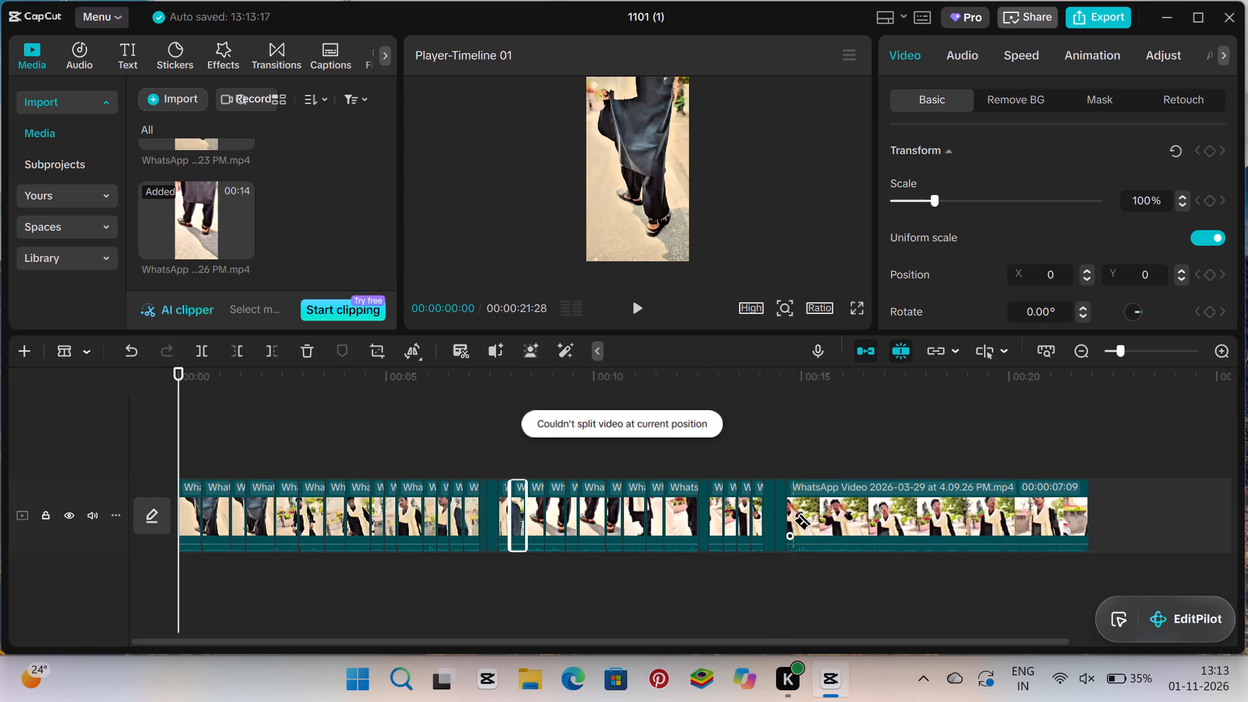
pyautogui.click(792, 520)
pyautogui.moveTo(799, 525); pyautogui.dragTo(812, 541)
pyautogui.click(818, 538)
pyautogui.moveTo(823, 537); pyautogui.dragTo(840, 552)
pyautogui.click(846, 552)
pyautogui.click(857, 551)
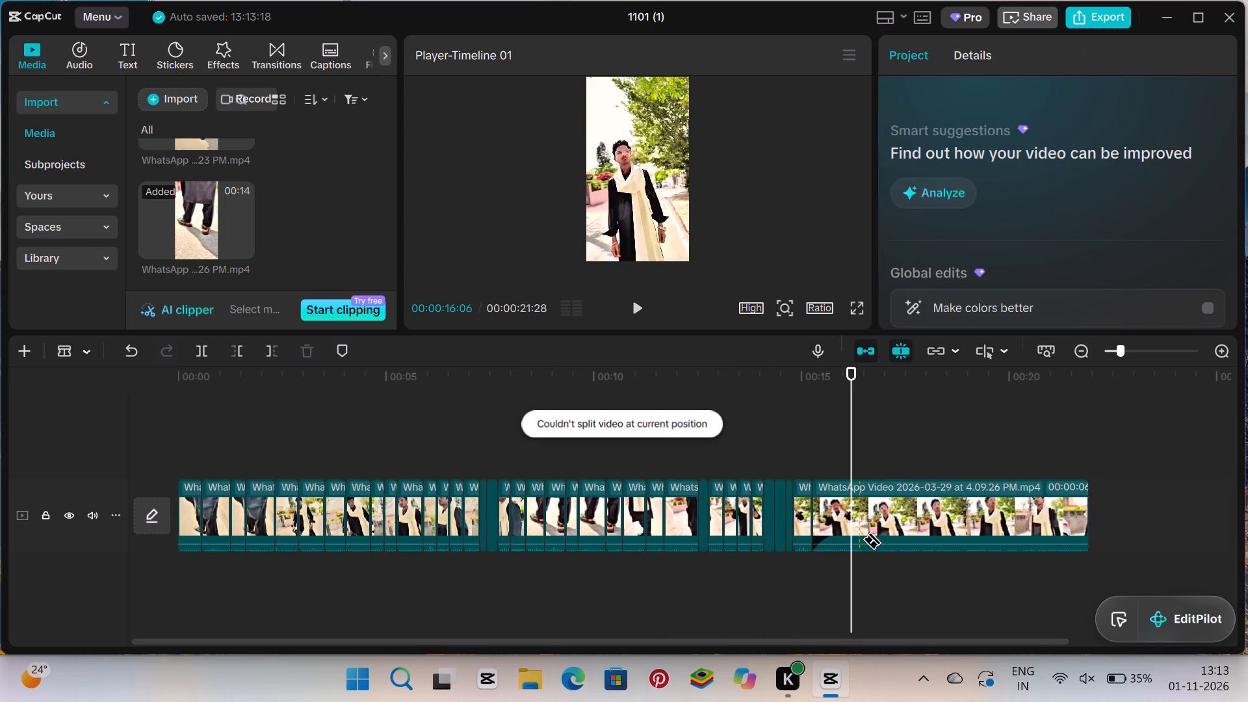
# Split the rest of the clip into short pieces from about 16.5 to 19.3 seconds.
pyautogui.click(863, 537)
pyautogui.click(875, 536)
pyautogui.click(887, 528)
pyautogui.click(900, 526)
pyautogui.click(926, 526)
pyautogui.click(939, 526)
pyautogui.moveTo(974, 526); pyautogui.dragTo(981, 530)
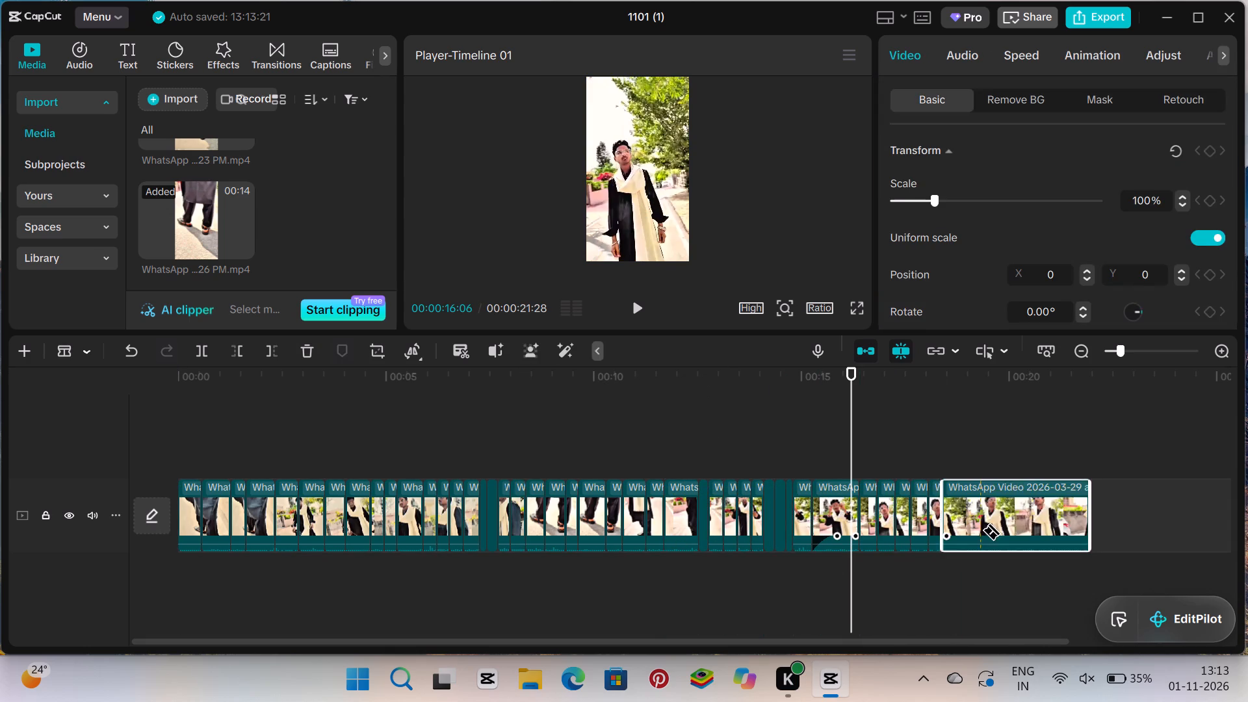
# Split the last long clip into short pieces from about 19.3 to 21.5 seconds, and return to the Select tool.
pyautogui.moveTo(981, 530); pyautogui.dragTo(981, 528)
pyautogui.click(985, 527)
pyautogui.click(998, 523)
pyautogui.click(1017, 520)
pyautogui.click(1030, 517)
pyautogui.moveTo(1033, 519); pyautogui.dragTo(1041, 528)
pyautogui.click(1050, 526)
pyautogui.click(1061, 524)
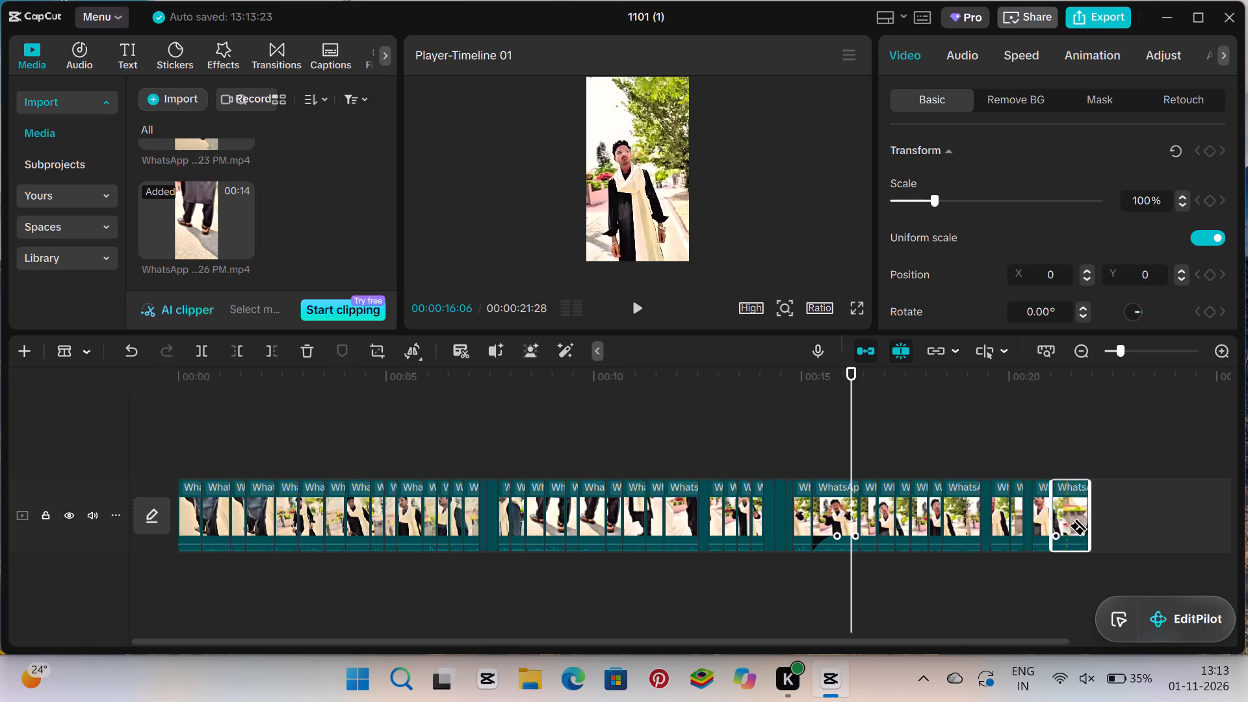
pyautogui.click(1071, 525)
pyautogui.click(92, 357)
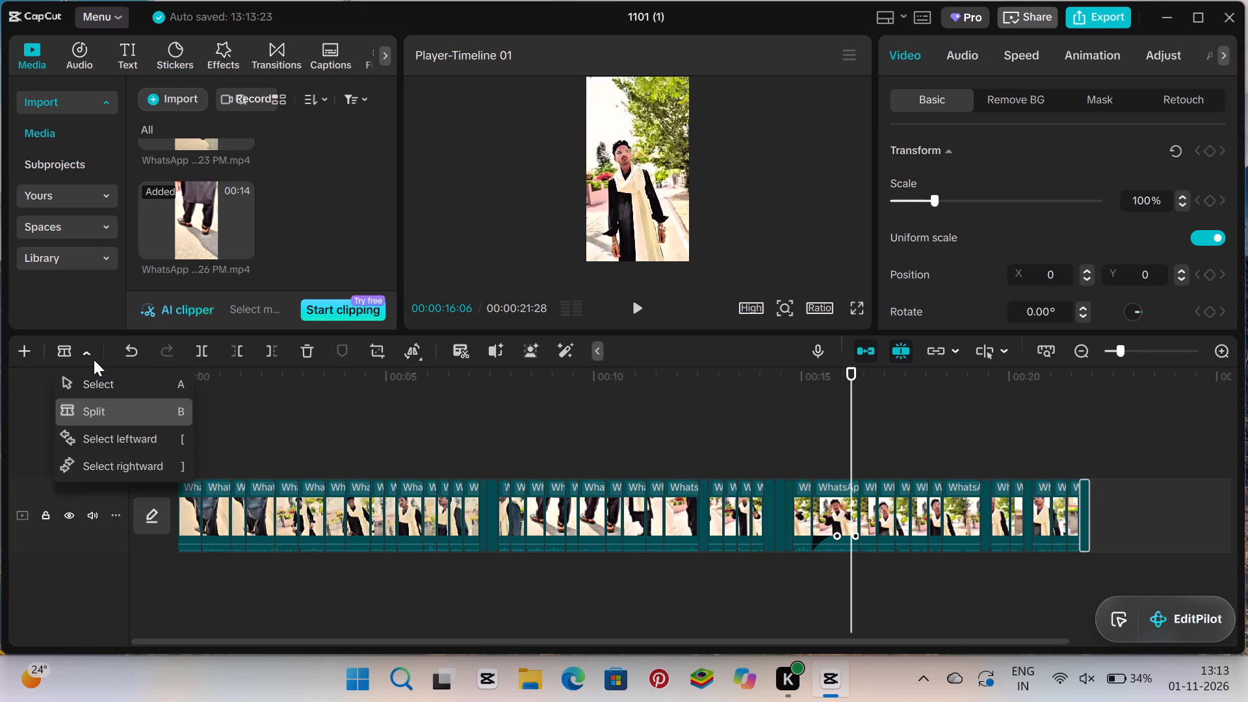
pyautogui.click(92, 387)
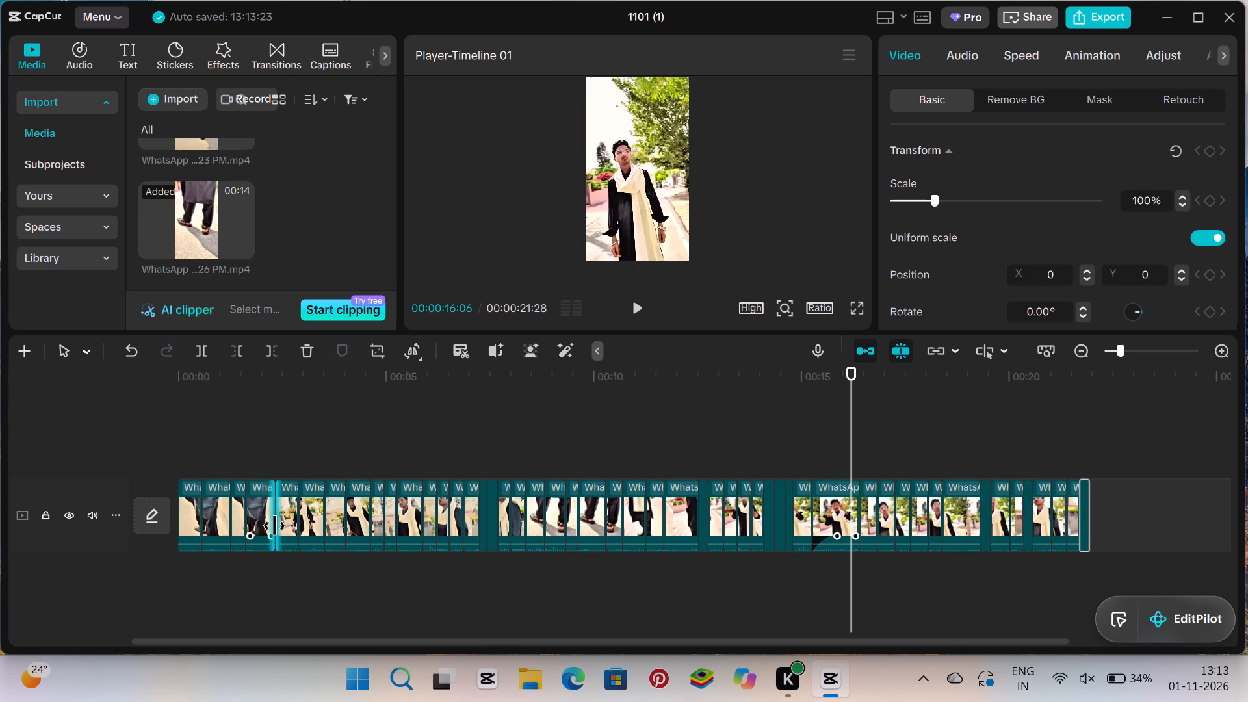
# Turn on Auto adjust for the clip piece at about 12 seconds on the timeline.
pyautogui.click(666, 518)
pyautogui.click(675, 519)
pyautogui.click(686, 516)
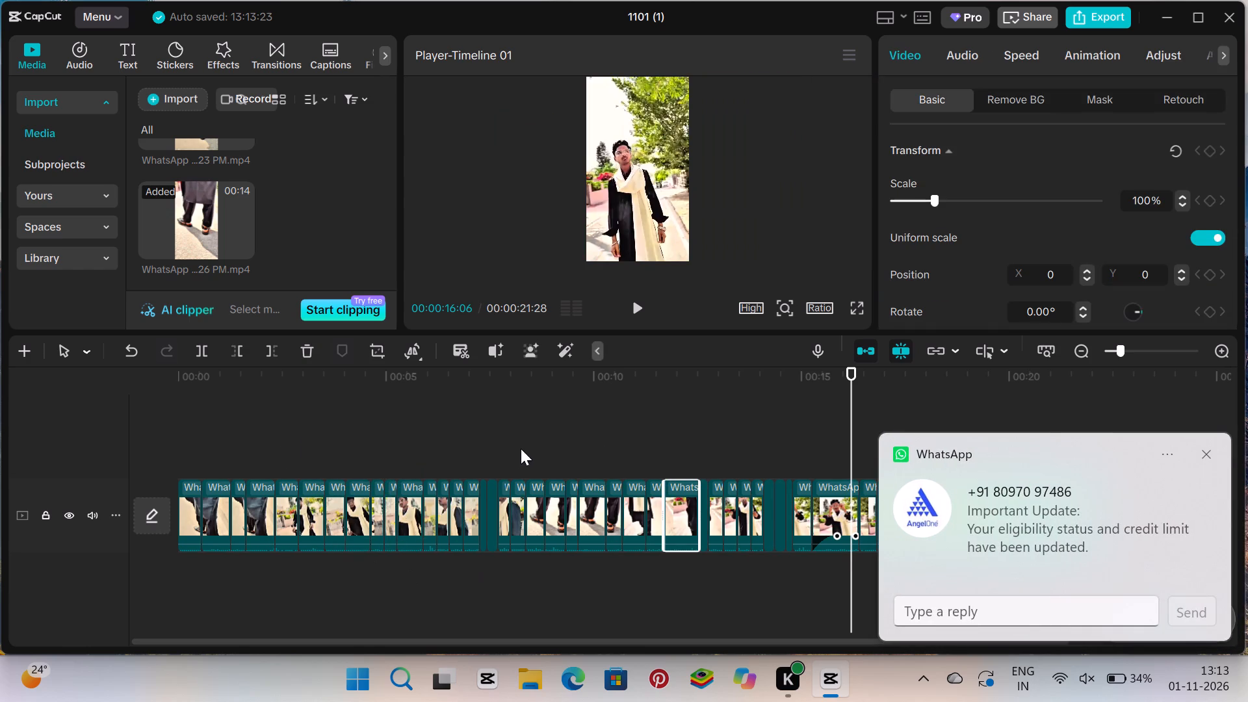
pyautogui.click(1202, 453)
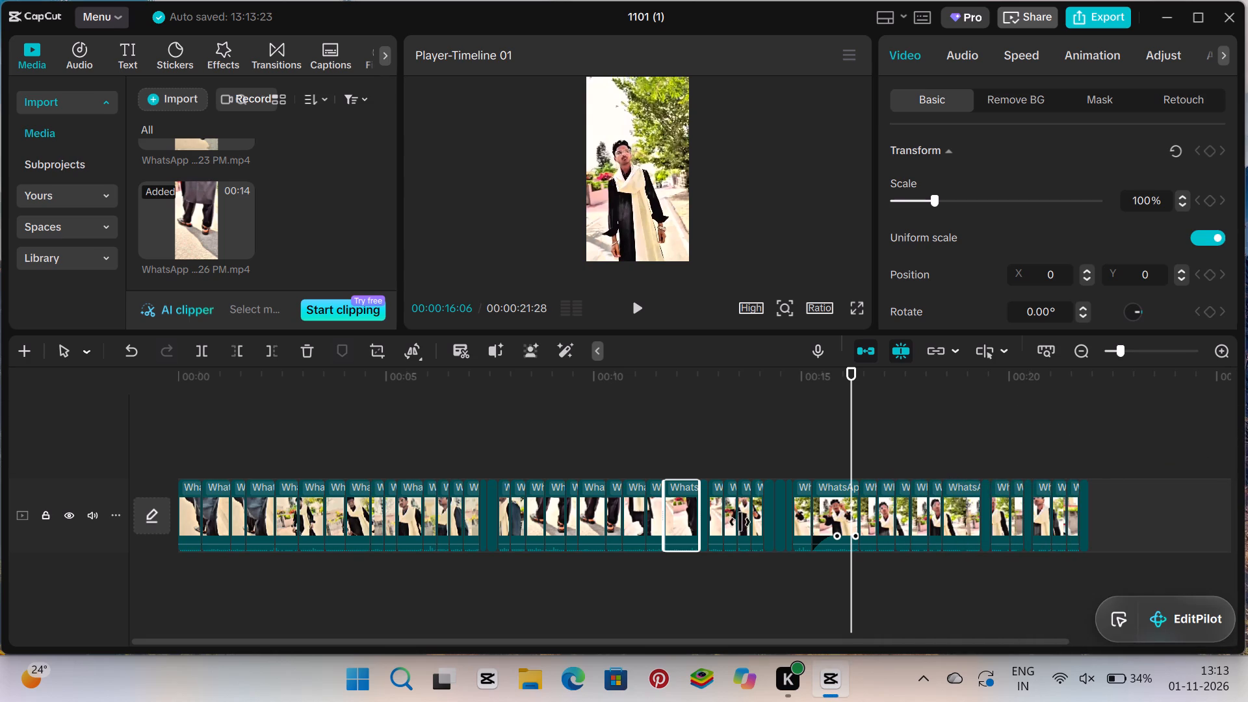
pyautogui.click(685, 521)
pyautogui.click(681, 502)
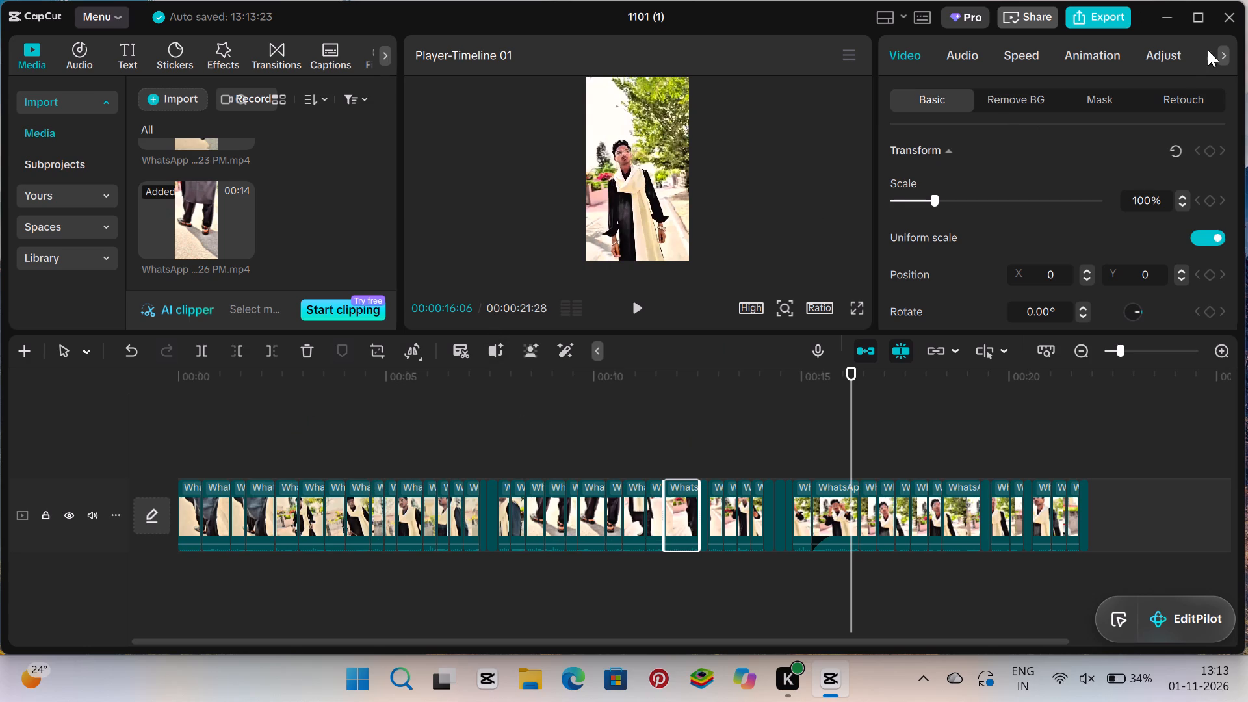
pyautogui.click(1169, 55)
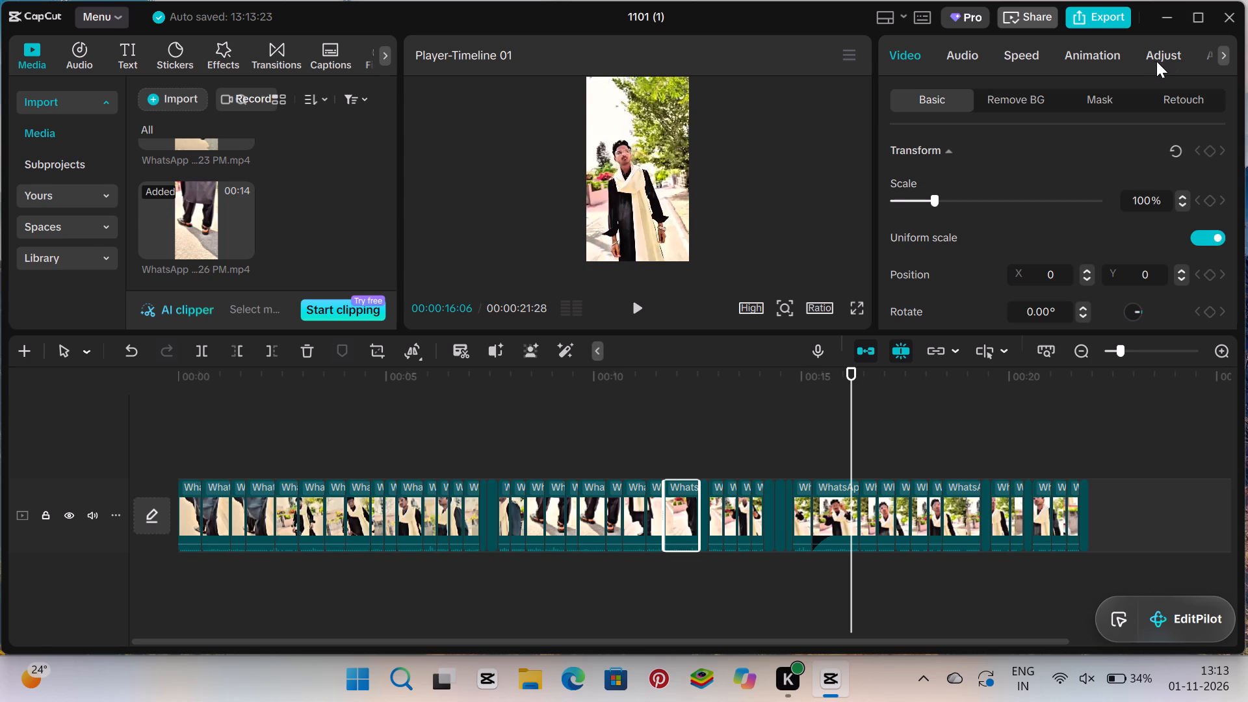
pyautogui.click(1156, 58)
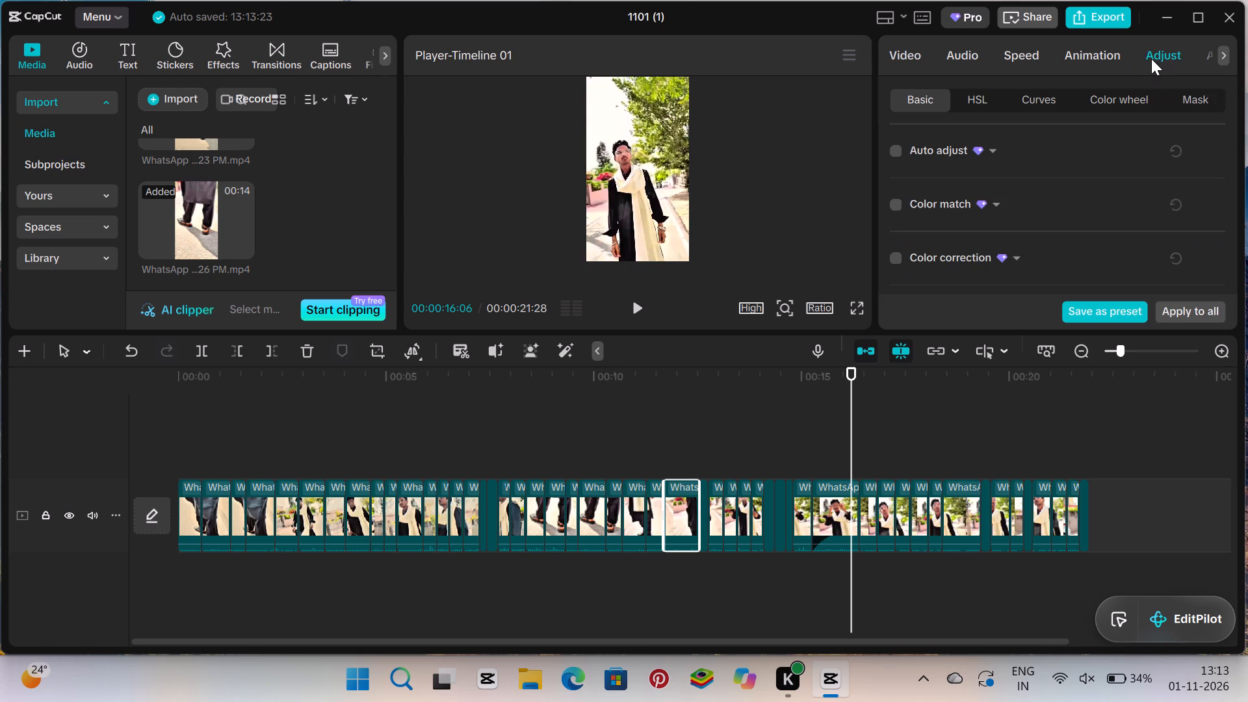
pyautogui.click(897, 151)
# Enable Color match for the same piece and bring up the source frame selection.
pyautogui.scroll(-1, 909, 229)
pyautogui.click(900, 185)
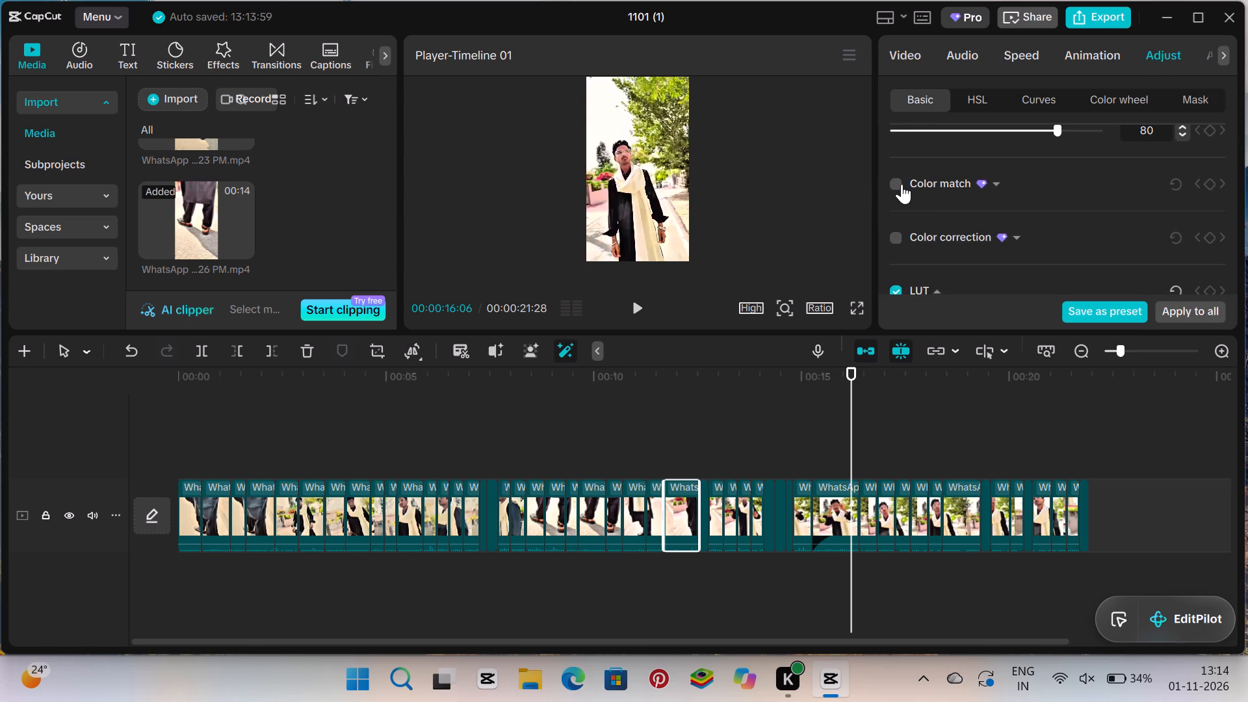
pyautogui.click(901, 184)
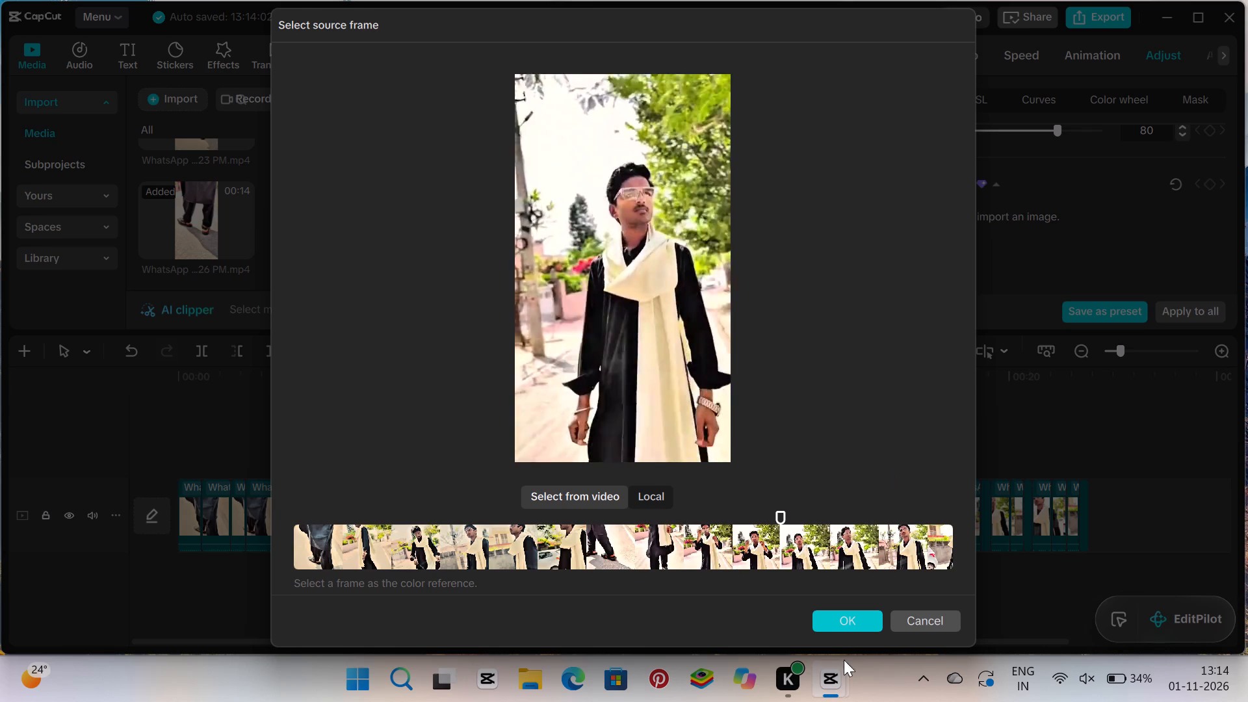
# Accept the chosen video frame as the color match reference for the selected clip.
pyautogui.moveTo(833, 605); pyautogui.dragTo(851, 616)
pyautogui.click(863, 624)
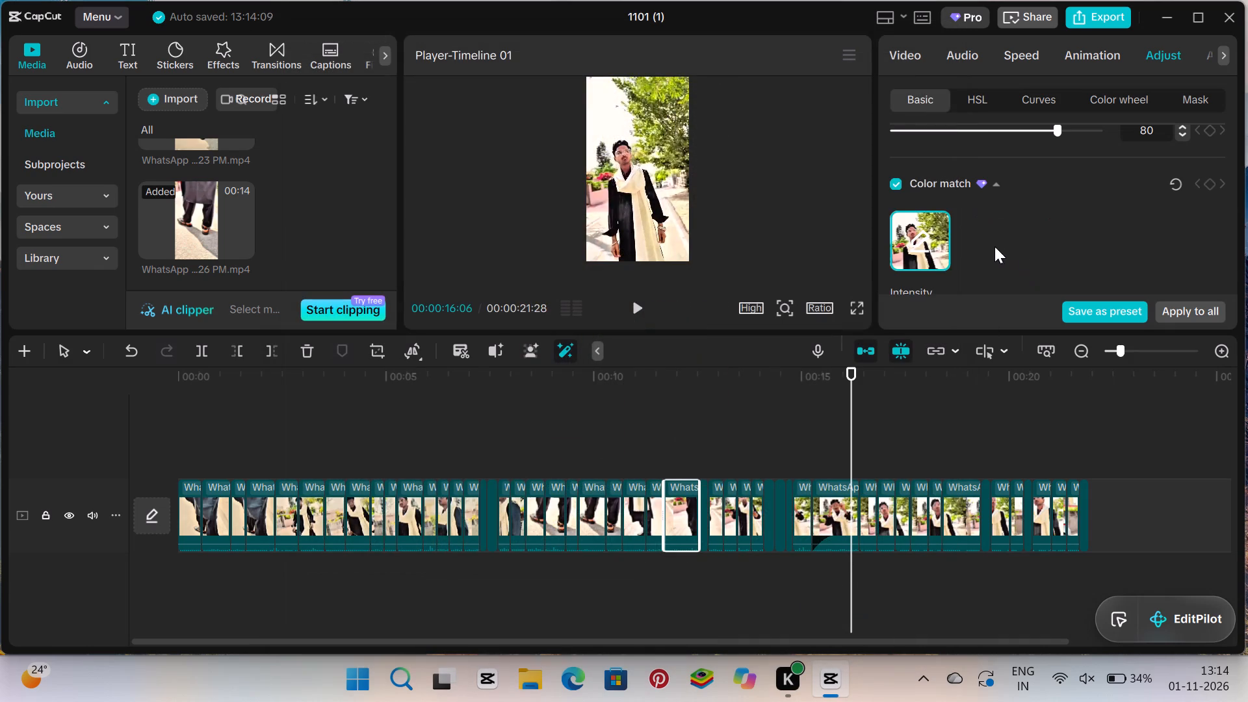
# Enable color correction on the selected clip.
pyautogui.scroll(-3, 987, 246)
pyautogui.click(896, 187)
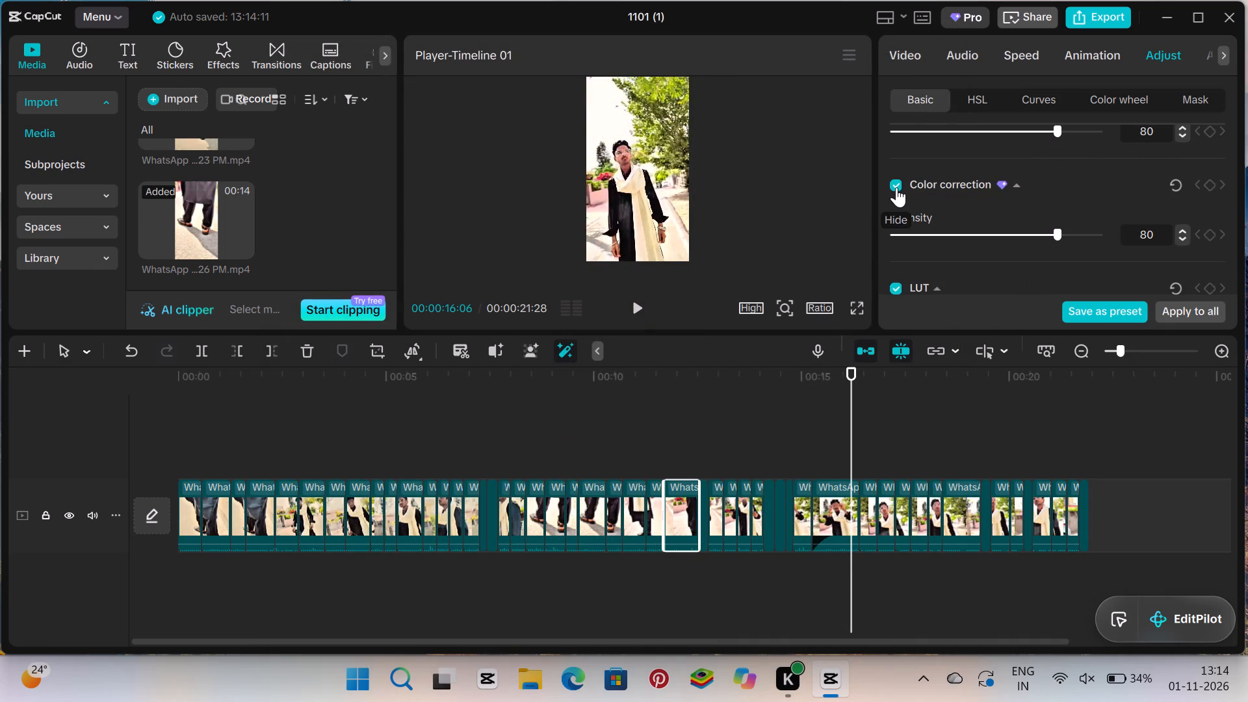
# Set the selected clip's temperature to -23 and tint to 29, and lower its saturation.
pyautogui.scroll(-8, 906, 208)
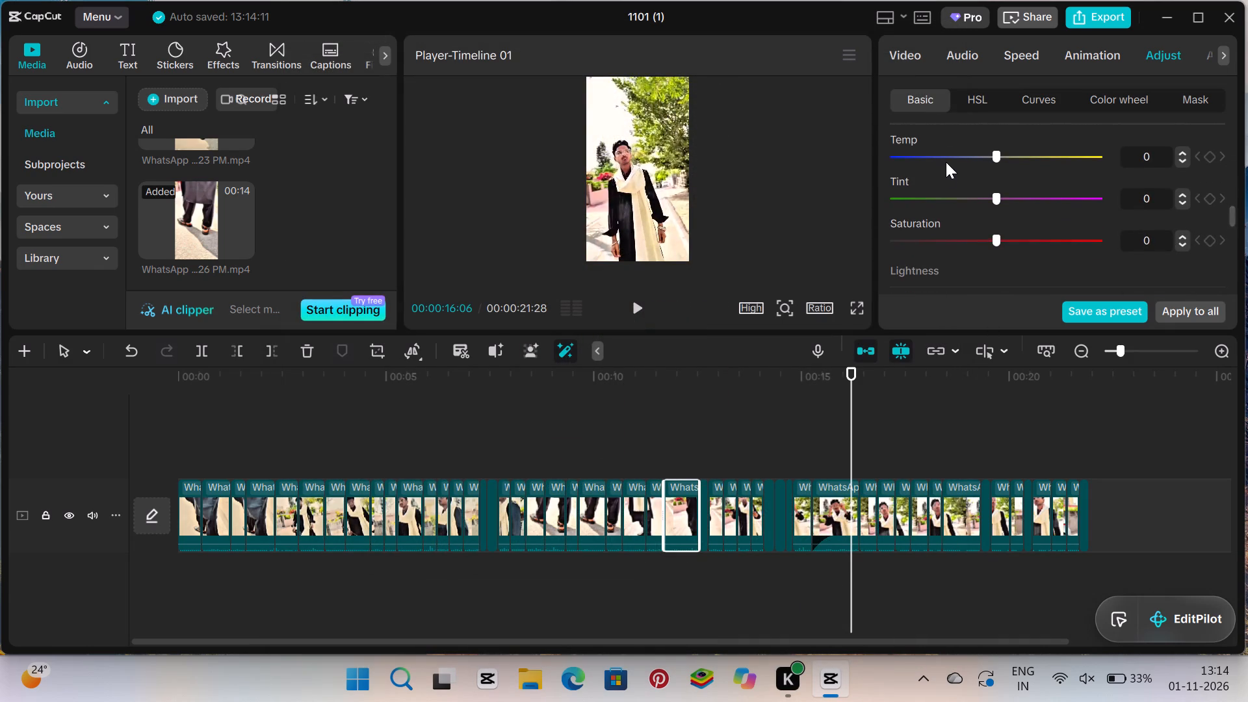
pyautogui.click(946, 162)
pyautogui.click(1033, 222)
pyautogui.click(1052, 201)
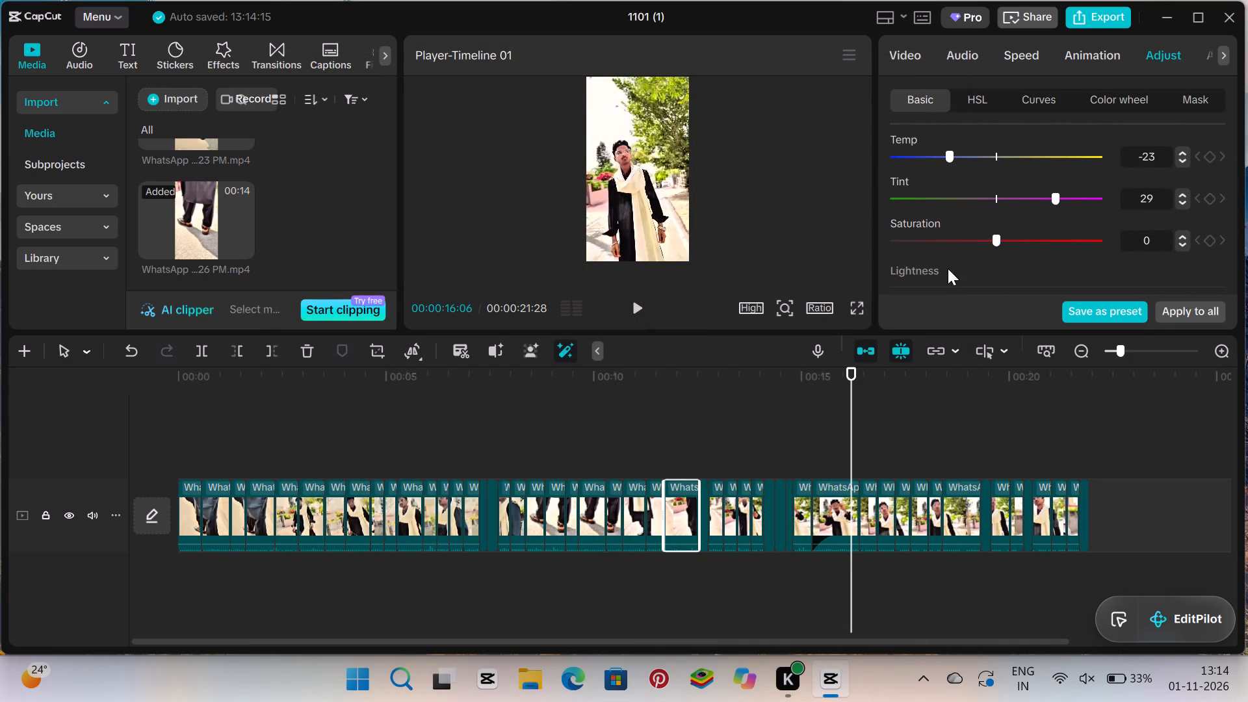
pyautogui.click(958, 246)
# Set exposure to -18, contrast 24, highlight -25, shadow 32, whites -10 and blacks 31, and lower the brilliance.
pyautogui.scroll(-4, 960, 234)
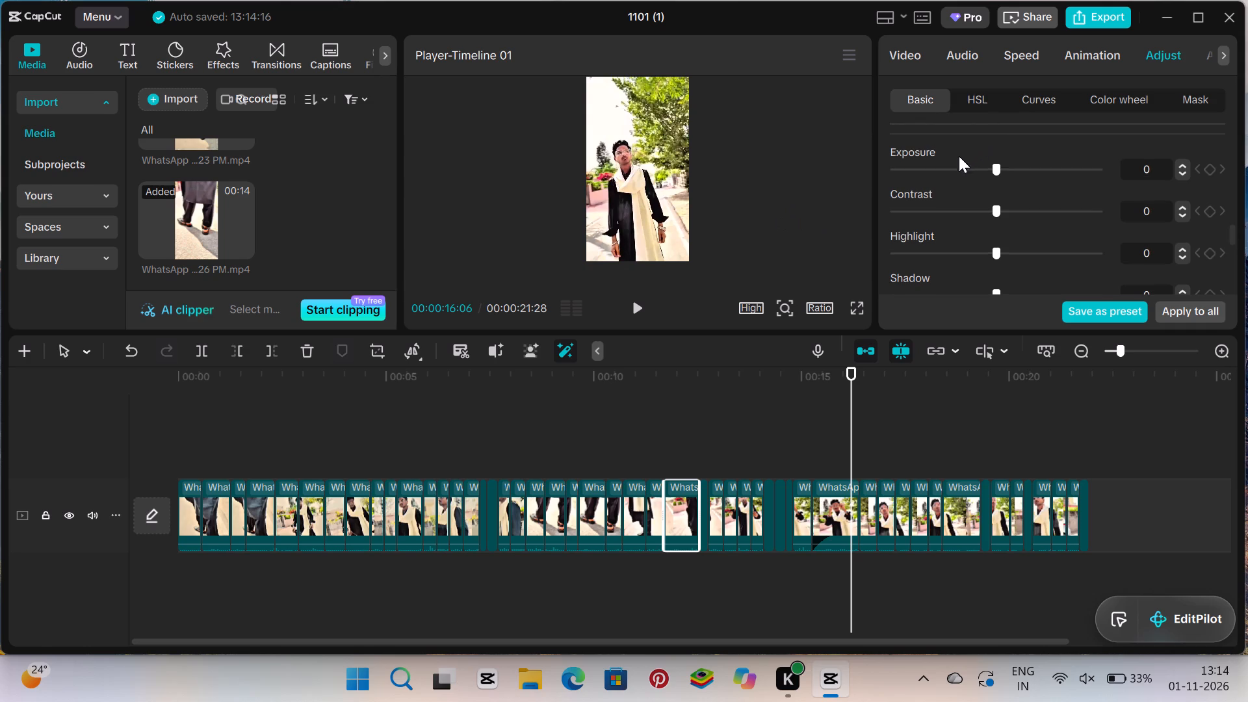
pyautogui.click(953, 170)
pyautogui.click(1041, 201)
pyautogui.click(942, 253)
pyautogui.scroll(-1, 1033, 243)
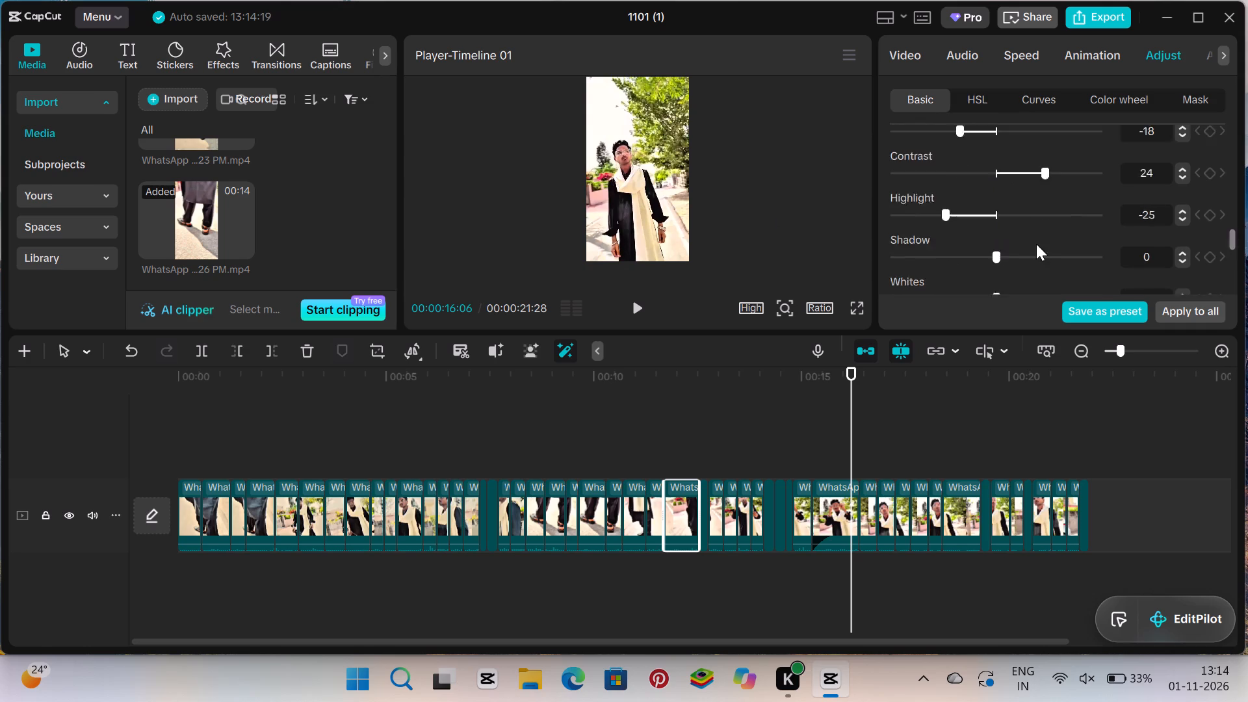
pyautogui.scroll(-1, 1036, 244)
pyautogui.click(1057, 165)
pyautogui.moveTo(970, 209); pyautogui.dragTo(973, 219)
pyautogui.click(1061, 251)
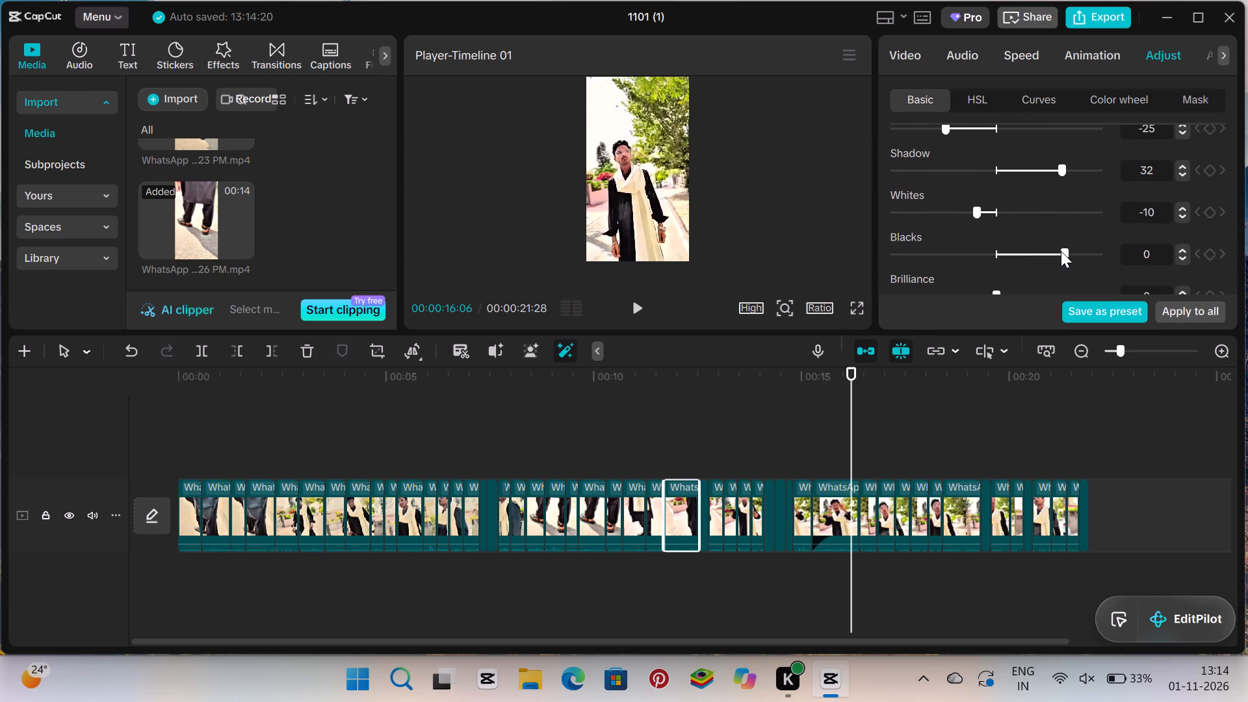
pyautogui.scroll(-4, 968, 253)
pyautogui.scroll(2, 954, 168)
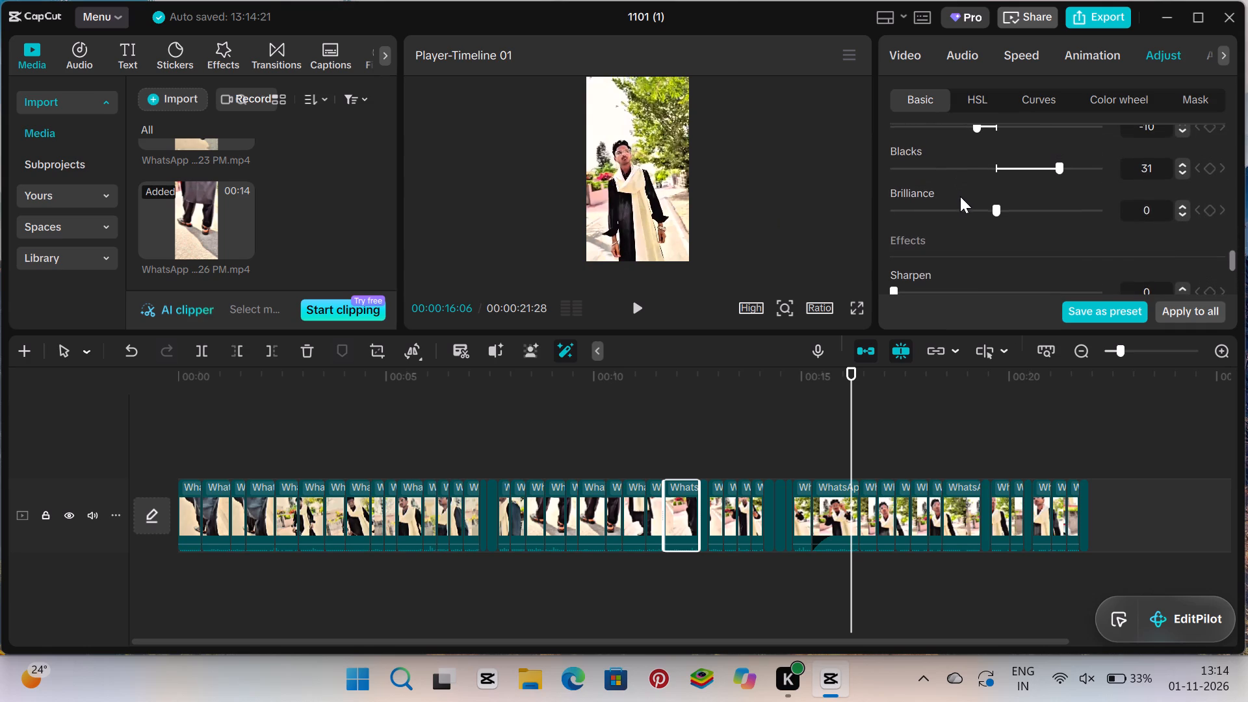
pyautogui.moveTo(962, 203); pyautogui.dragTo(965, 212)
# Increase sharpening and set clarity to 51, particles 38, fade 45 and vignette -8 for the selected clip.
pyautogui.click(985, 281)
pyautogui.scroll(-2, 985, 274)
pyautogui.moveTo(978, 184); pyautogui.dragTo(984, 187)
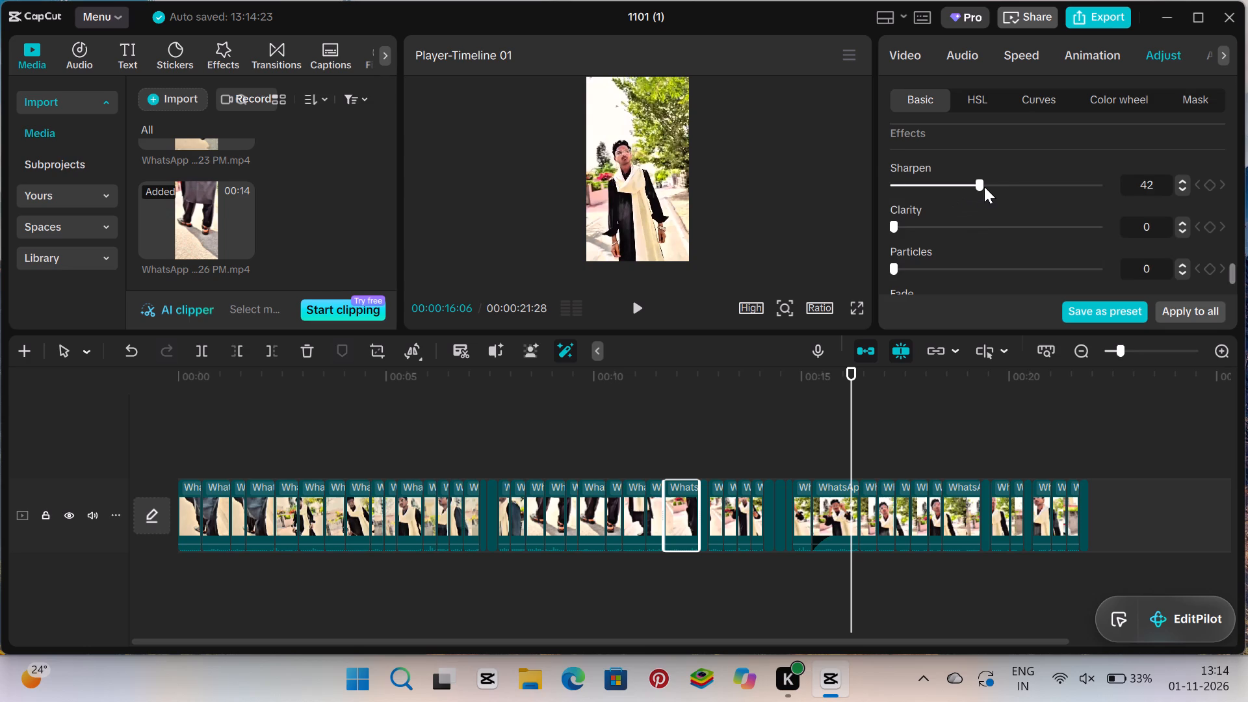
pyautogui.moveTo(984, 187); pyautogui.dragTo(1002, 192)
pyautogui.click(994, 222)
pyautogui.click(969, 271)
pyautogui.scroll(-3, 983, 266)
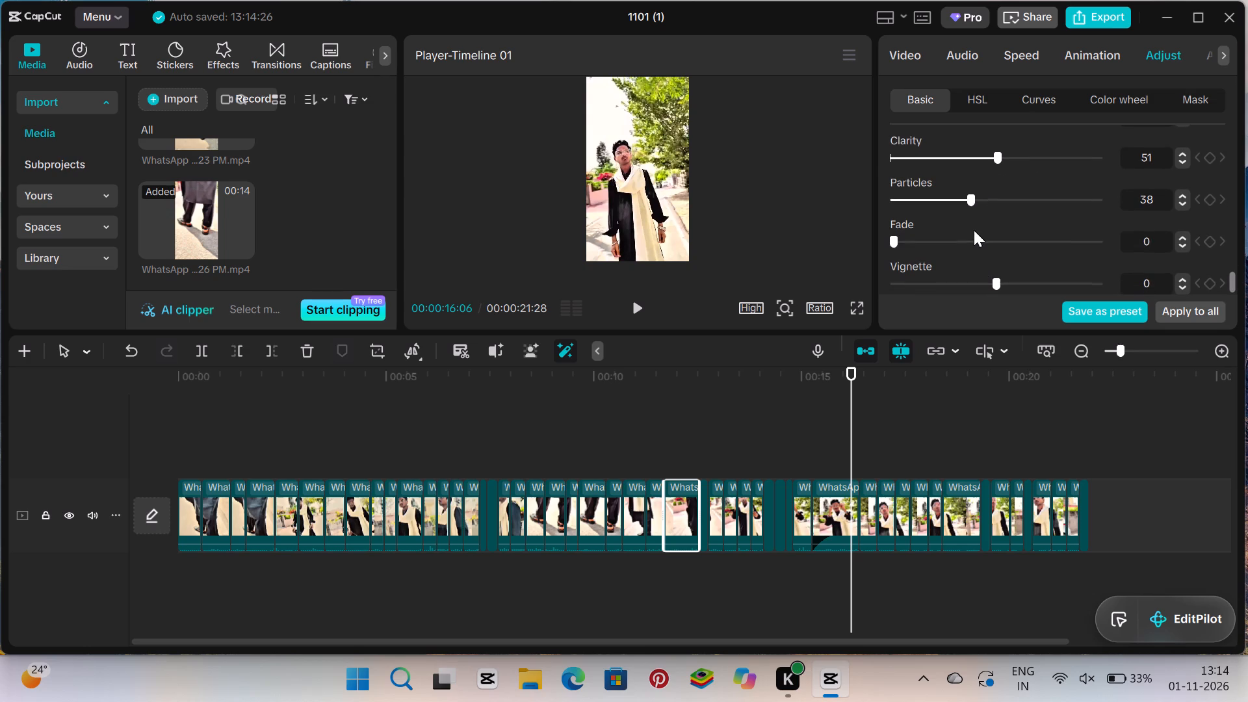
pyautogui.click(985, 240)
pyautogui.scroll(-7, 989, 235)
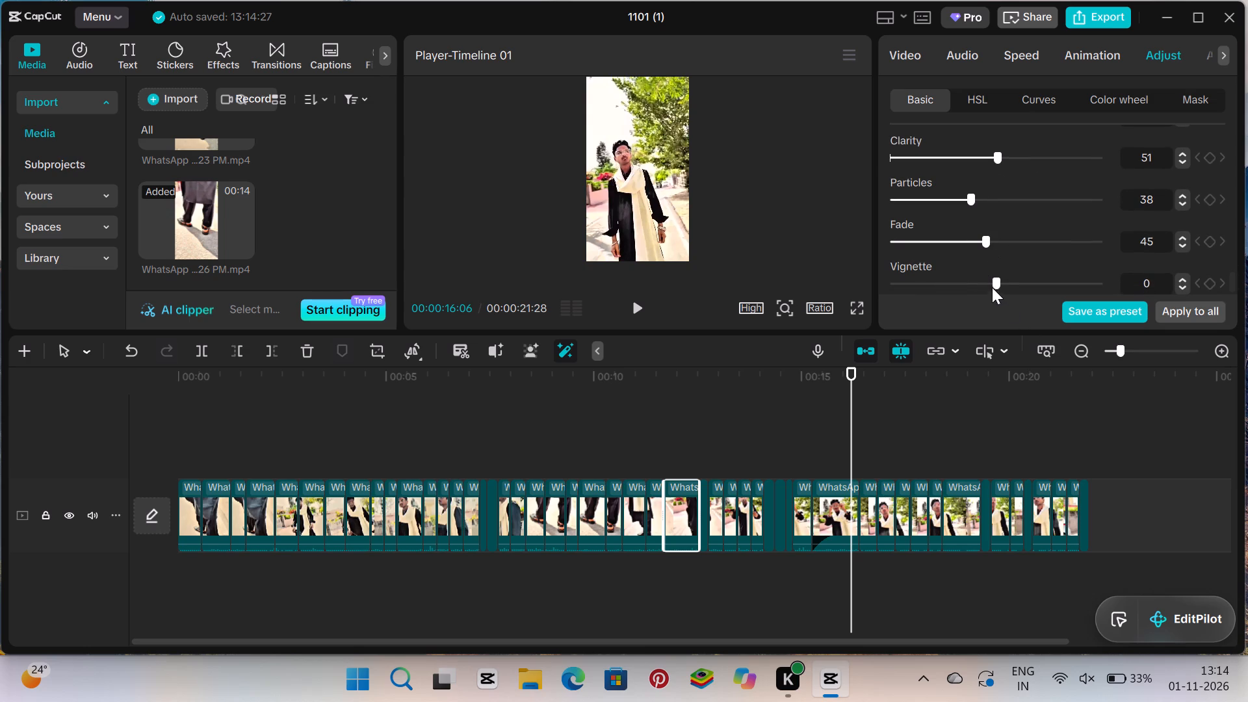
pyautogui.click(979, 284)
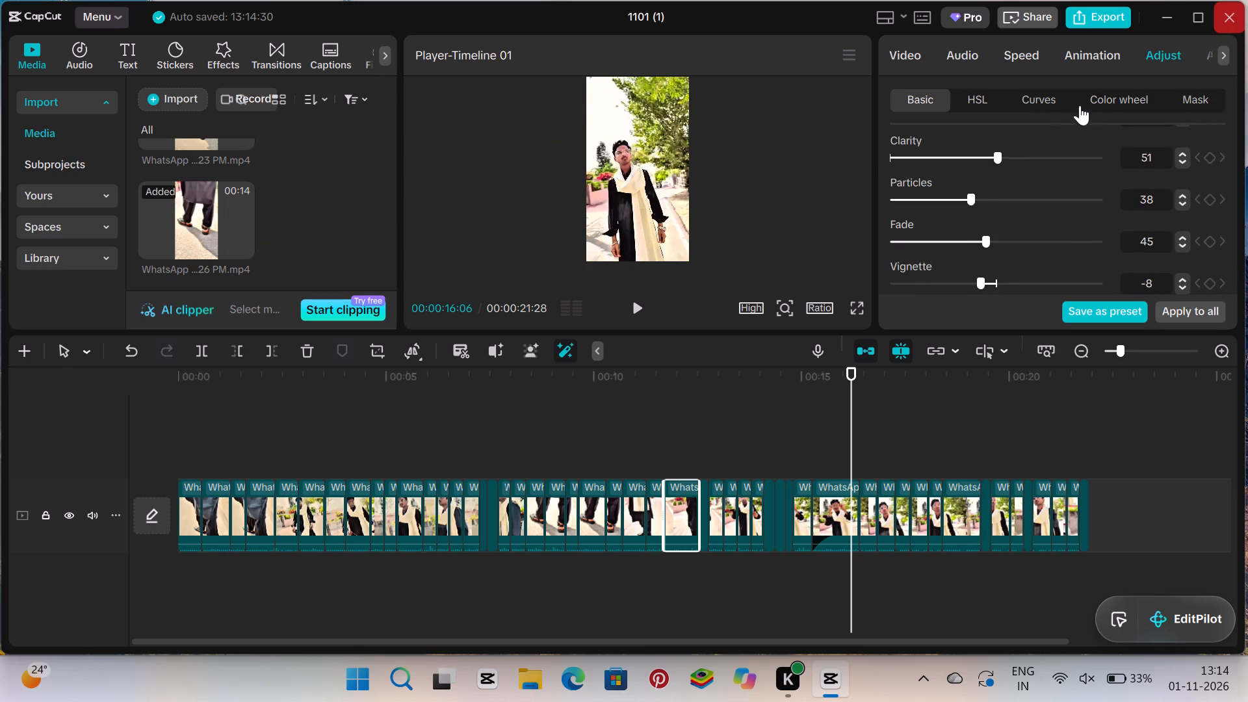
# Bend the selected clip's white master curve and red curve upward in the darker tones.
pyautogui.click(1043, 103)
pyautogui.scroll(-4, 1084, 223)
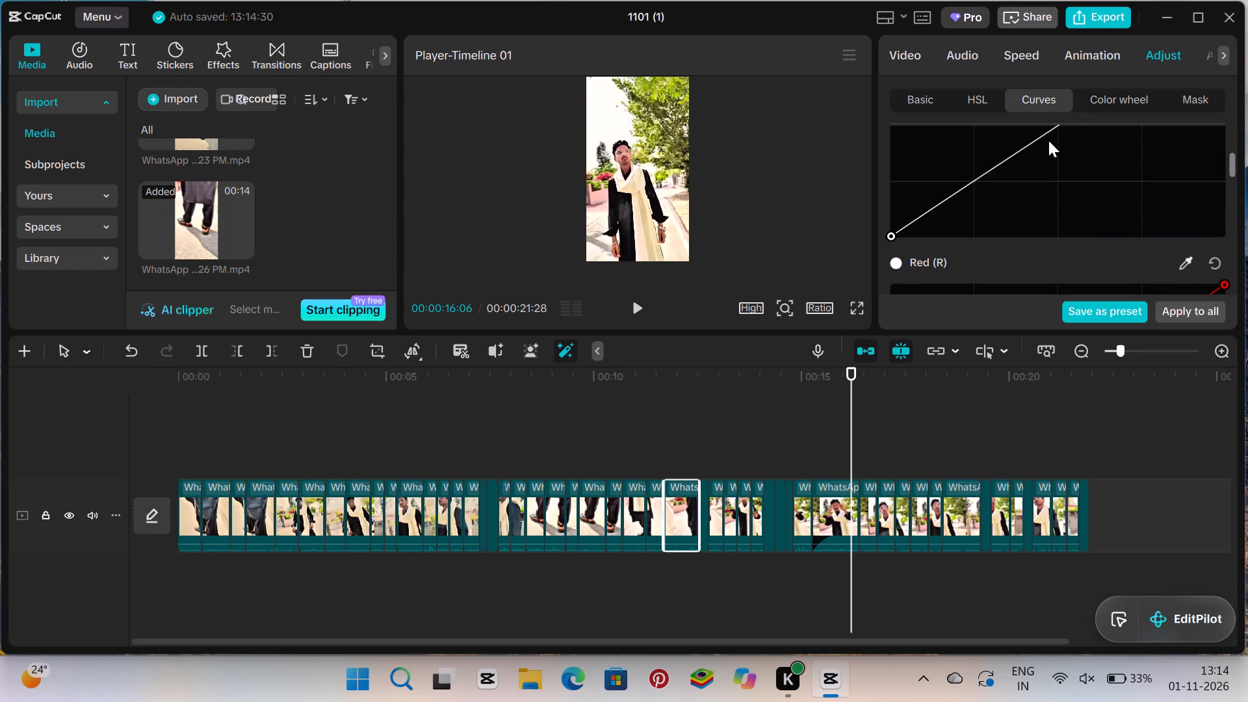
pyautogui.moveTo(1041, 136); pyautogui.dragTo(903, 158)
pyautogui.click(902, 158)
pyautogui.scroll(-4, 980, 168)
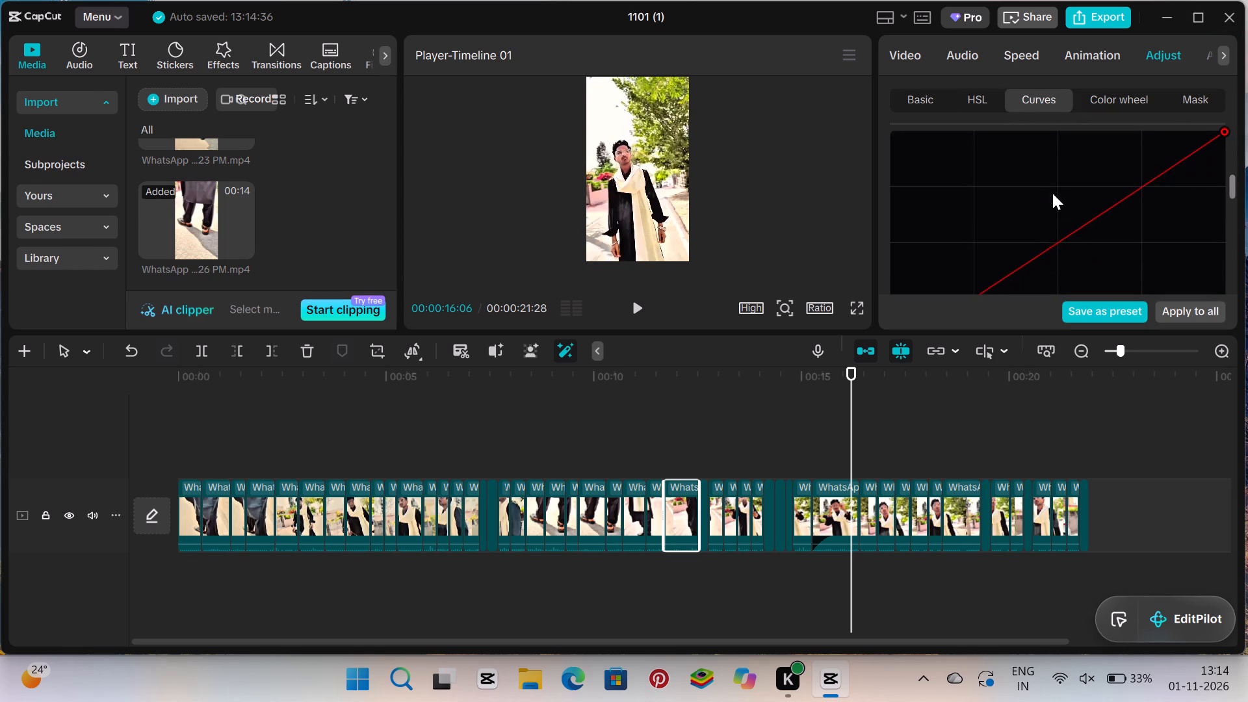
pyautogui.moveTo(1074, 235); pyautogui.dragTo(946, 211)
pyautogui.click(924, 204)
# Bend the selected clip's green and blue curves upward in the darker tones.
pyautogui.scroll(-5, 926, 194)
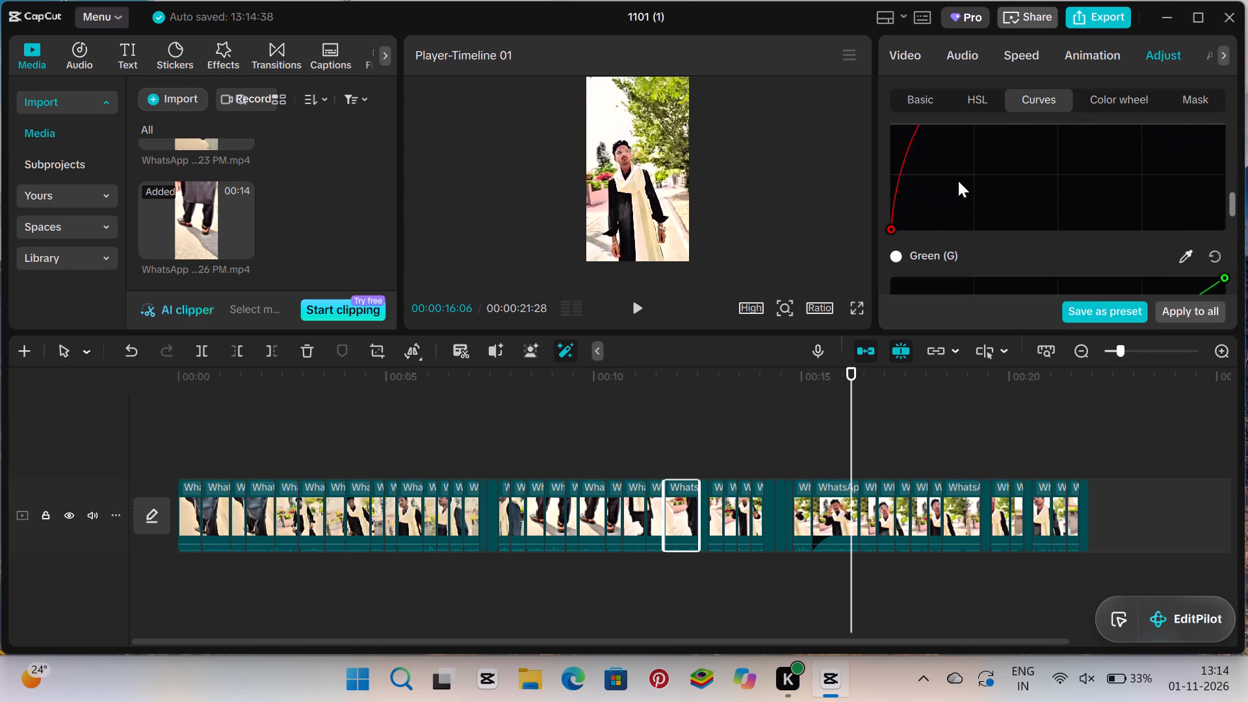
pyautogui.scroll(-1, 1087, 233)
pyautogui.moveTo(1085, 230); pyautogui.dragTo(982, 213)
pyautogui.click(981, 211)
pyautogui.scroll(-8, 987, 209)
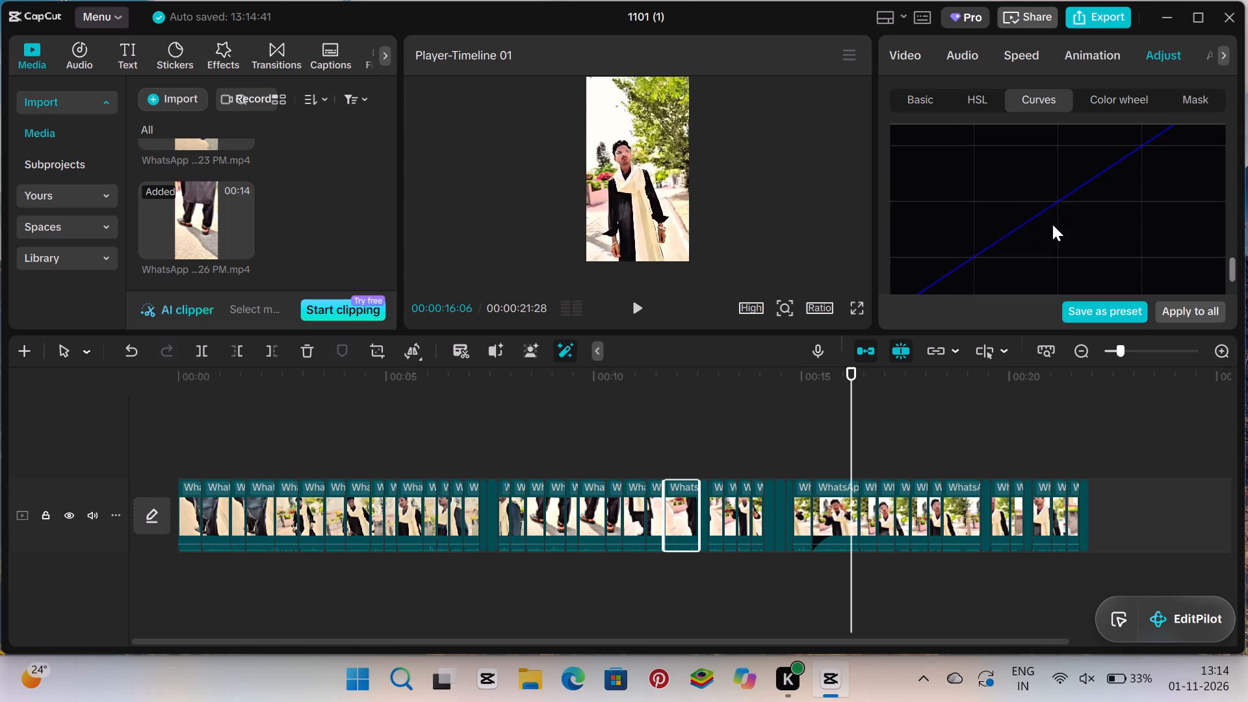
pyautogui.moveTo(1043, 211); pyautogui.dragTo(946, 204)
pyautogui.click(943, 201)
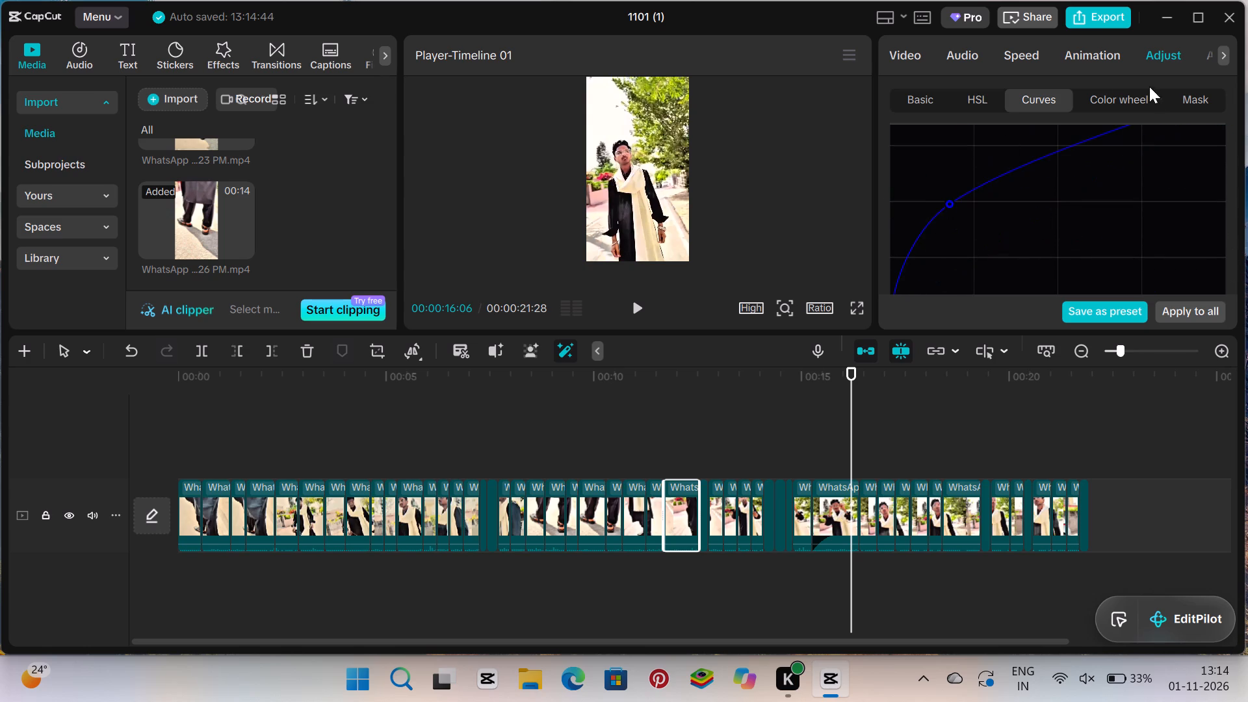
# Adjust the color wheels: first to -0.11, 0.05, -0.14; second toward blue; Tint to 0.04, -0.04, 0.29; Offset to 0.04, -0.01, -0.02.
pyautogui.click(1136, 105)
pyautogui.scroll(-3, 1045, 174)
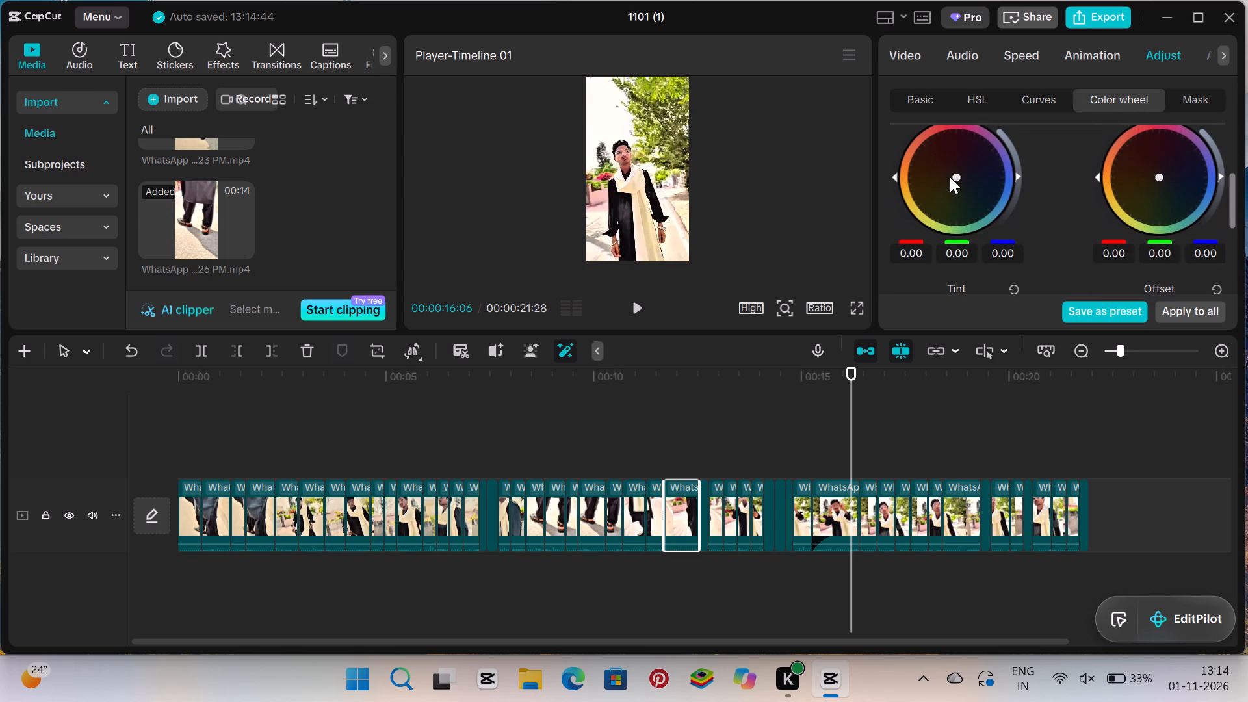
pyautogui.moveTo(954, 178); pyautogui.dragTo(894, 237)
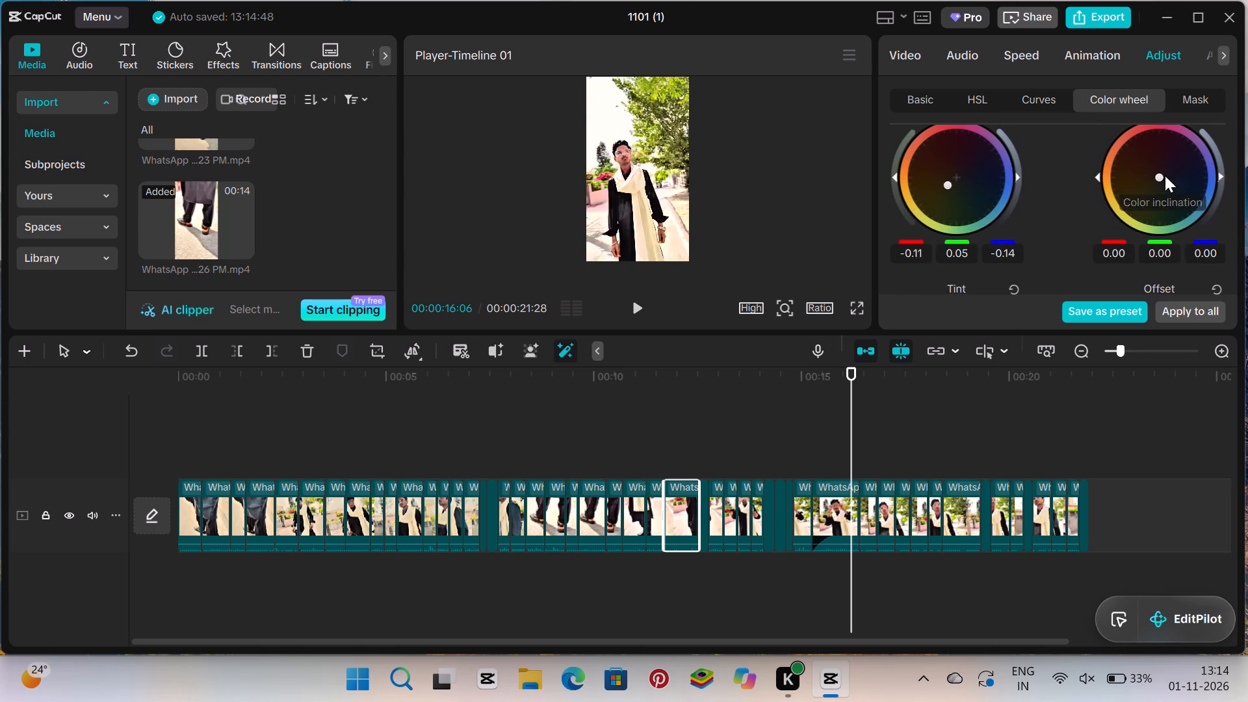
pyautogui.moveTo(1160, 175); pyautogui.dragTo(1247, 169)
pyautogui.scroll(-4, 1093, 152)
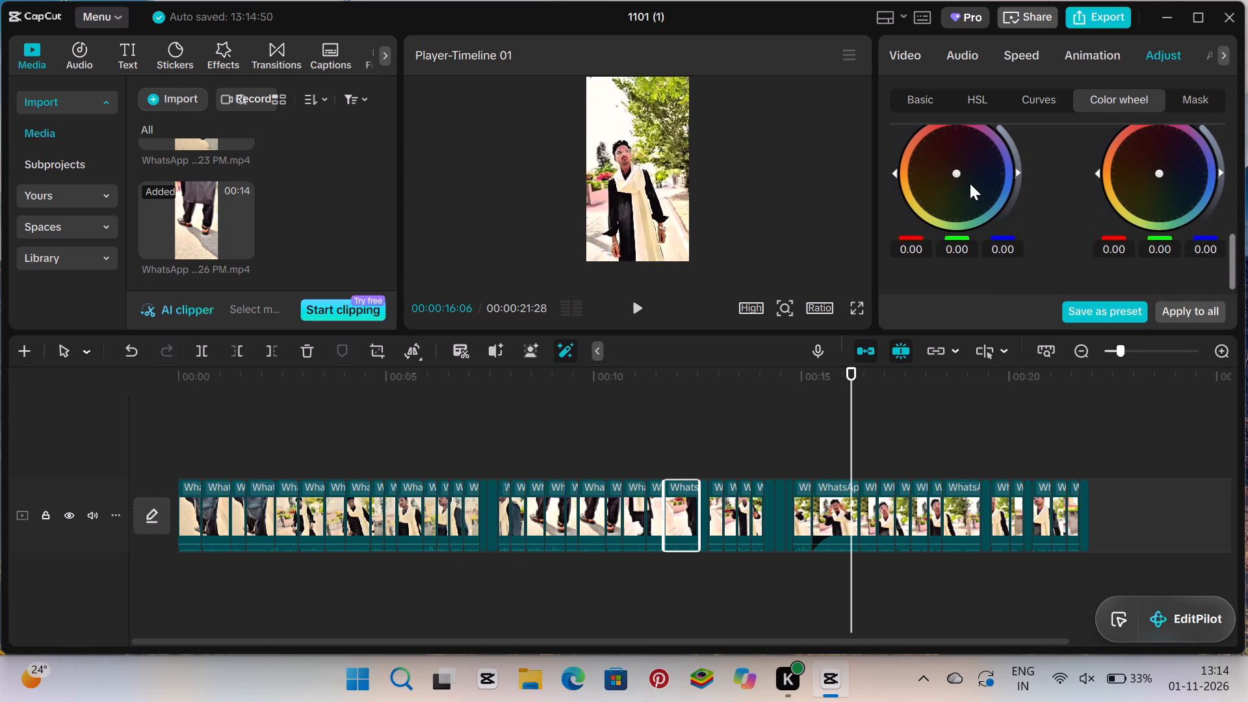
pyautogui.moveTo(959, 173); pyautogui.dragTo(1087, 153)
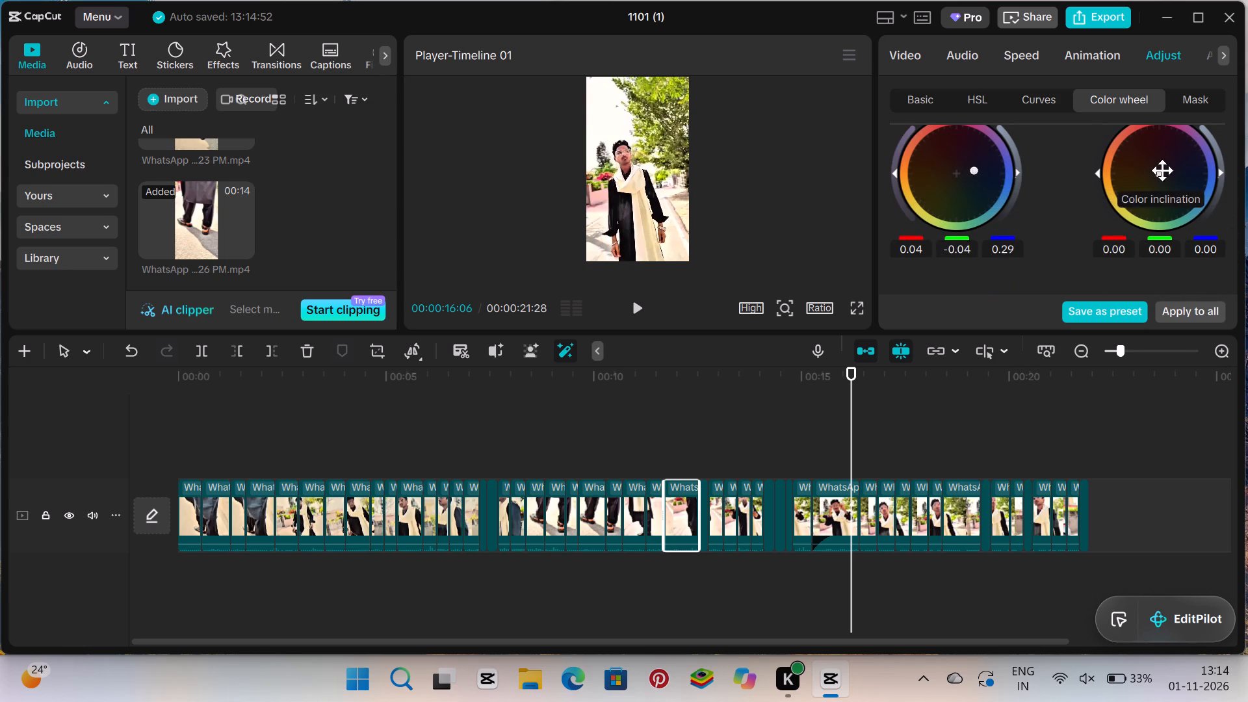
pyautogui.moveTo(1160, 172); pyautogui.dragTo(1152, 148)
pyautogui.click(1156, 168)
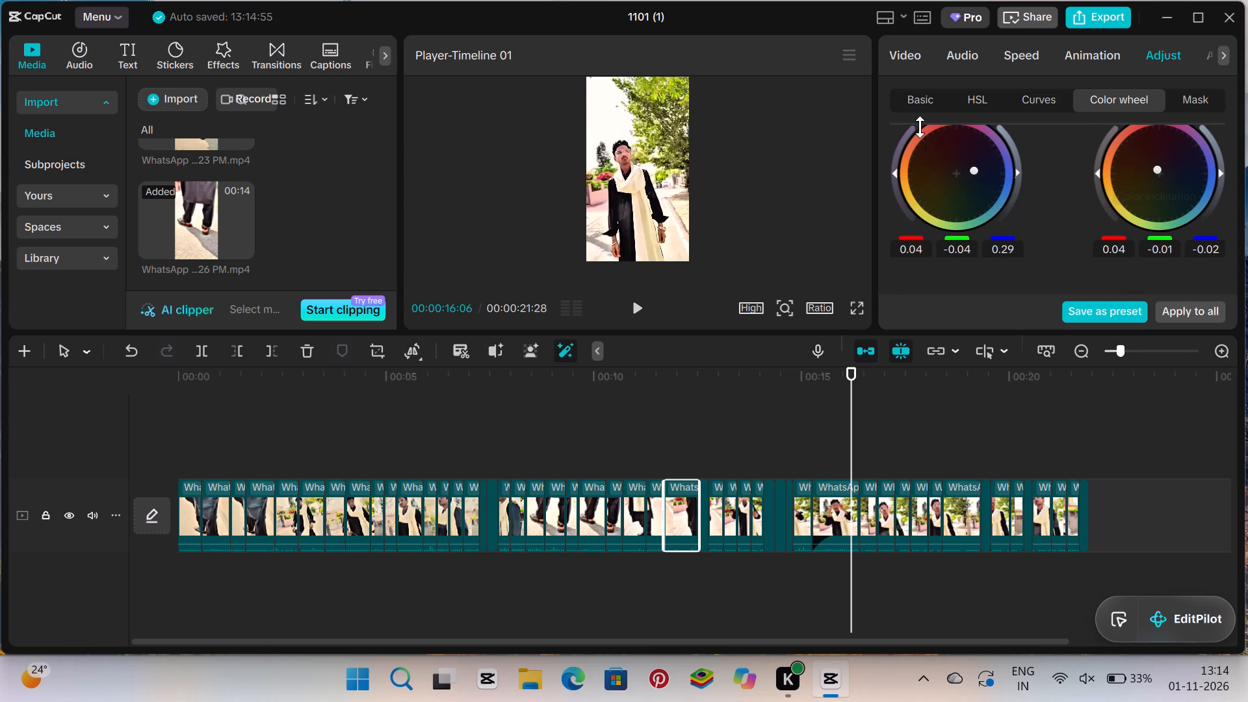
# In the HSL adjustment, set red to hue -33, saturation 20 and brightness -20.
pyautogui.click(971, 92)
pyautogui.moveTo(960, 235); pyautogui.dragTo(959, 241)
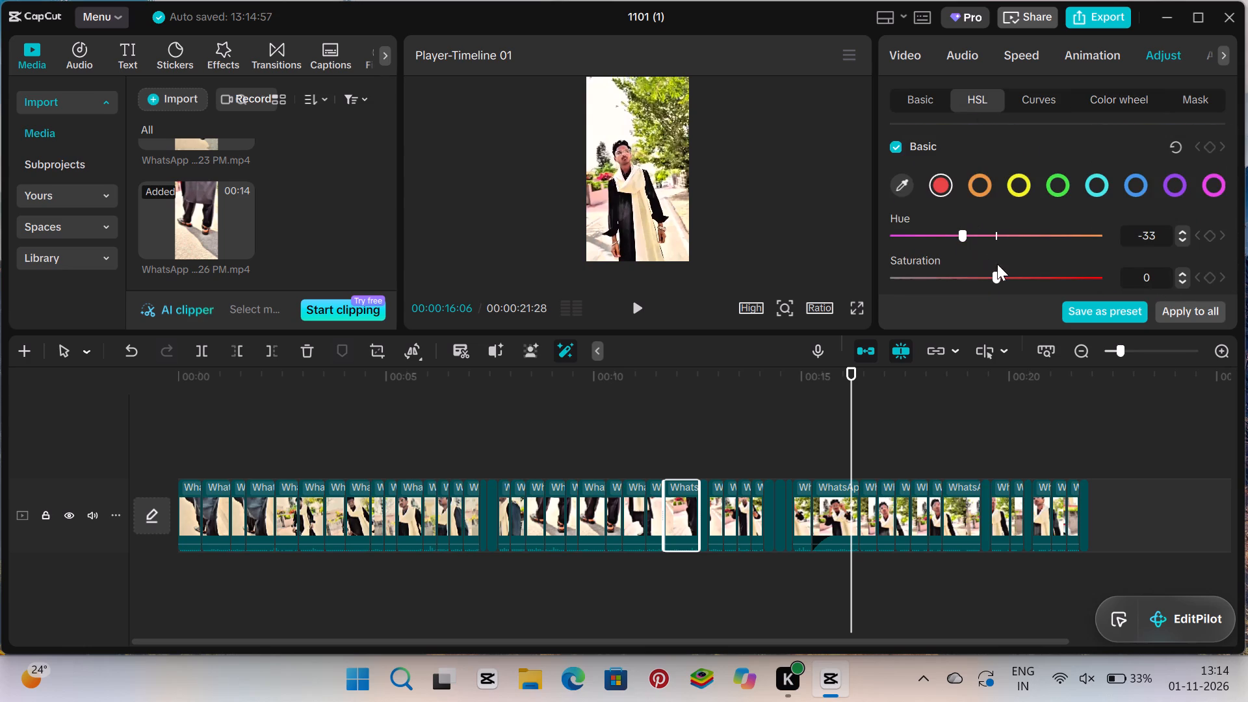
pyautogui.click(1013, 269)
pyautogui.scroll(-2, 968, 303)
pyautogui.scroll(-3, 986, 251)
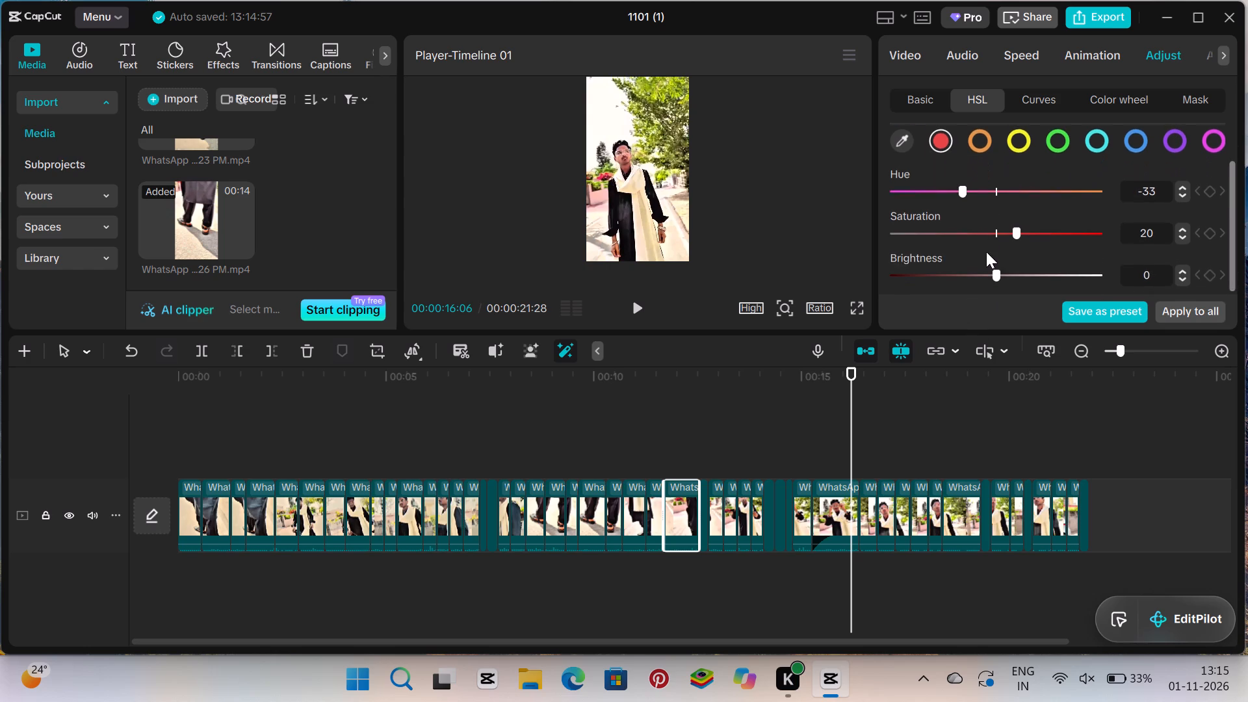
pyautogui.click(972, 274)
# Set the HSL orange hue to -17 and saturation to 38, and lower its brightness.
pyautogui.click(984, 129)
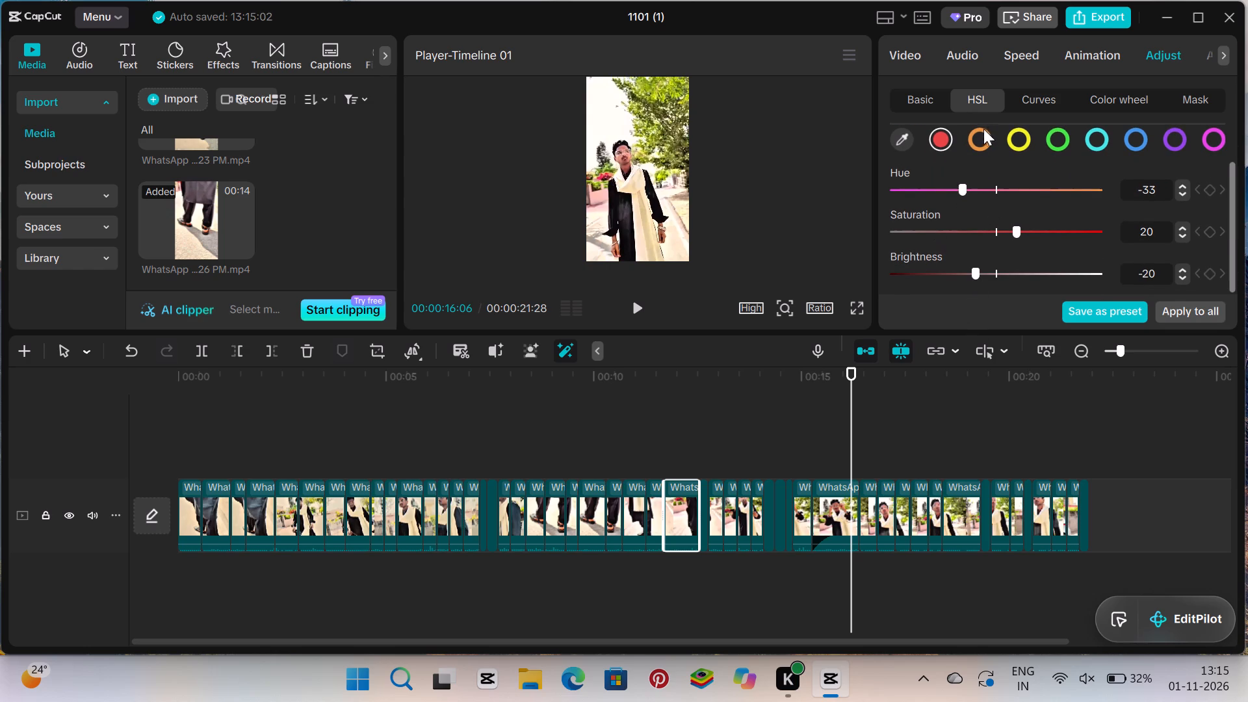
pyautogui.click(976, 139)
pyautogui.click(963, 169)
pyautogui.click(974, 192)
pyautogui.click(1031, 232)
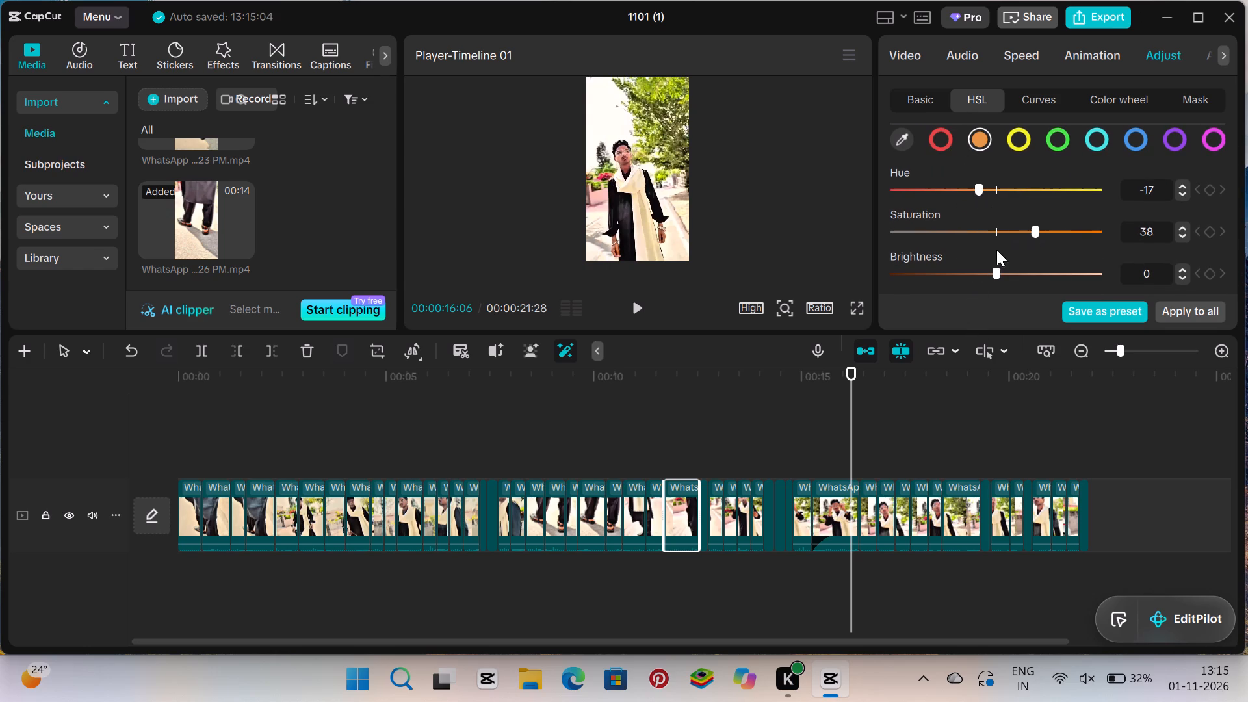
pyautogui.click(974, 272)
# Set the HSL yellow values to hue -19, saturation 27 and brightness -15.
pyautogui.click(1022, 144)
pyautogui.click(972, 183)
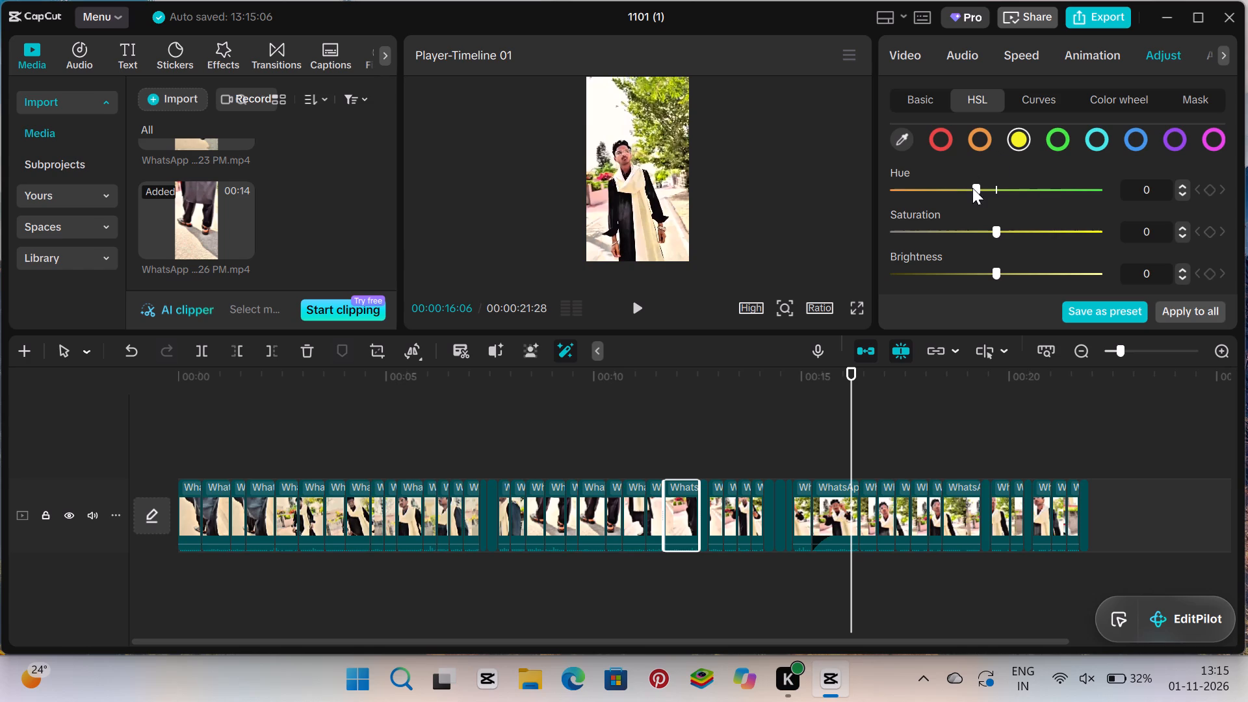
pyautogui.moveTo(1017, 222); pyautogui.dragTo(1020, 228)
pyautogui.click(980, 275)
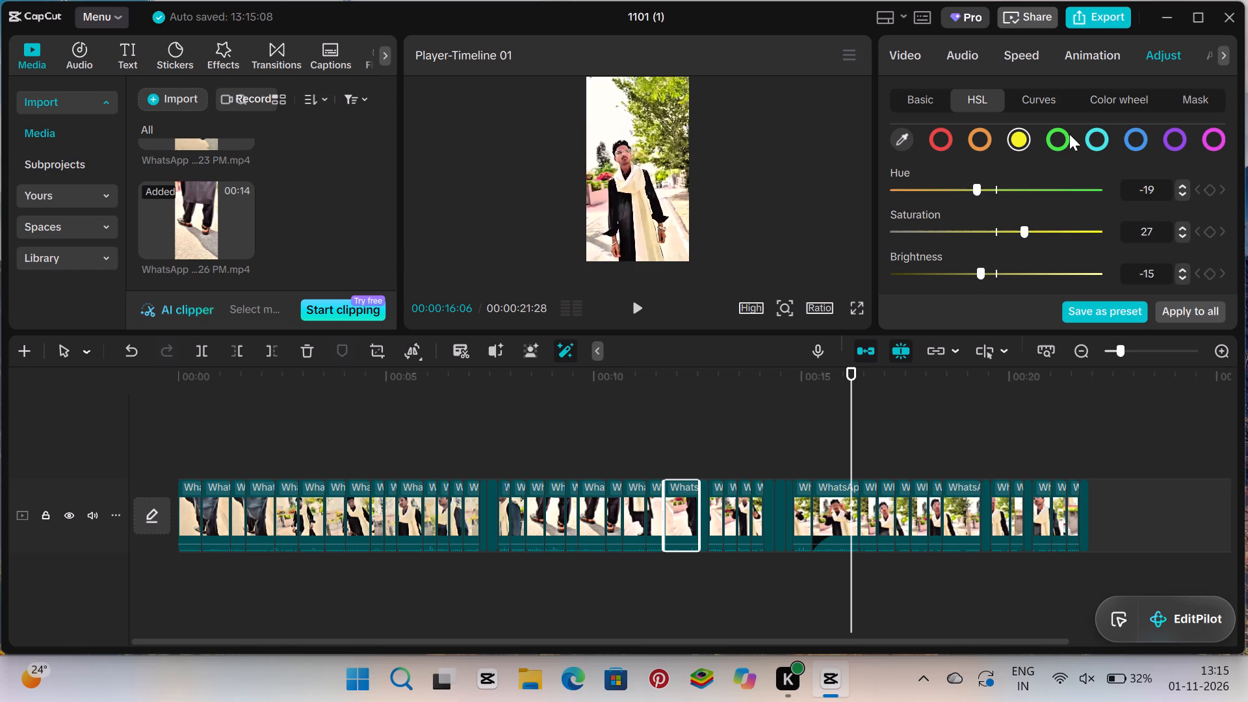
# Set the HSL green values to hue -42, saturation 36 and brightness -30.
pyautogui.click(1069, 135)
pyautogui.click(963, 201)
pyautogui.click(947, 193)
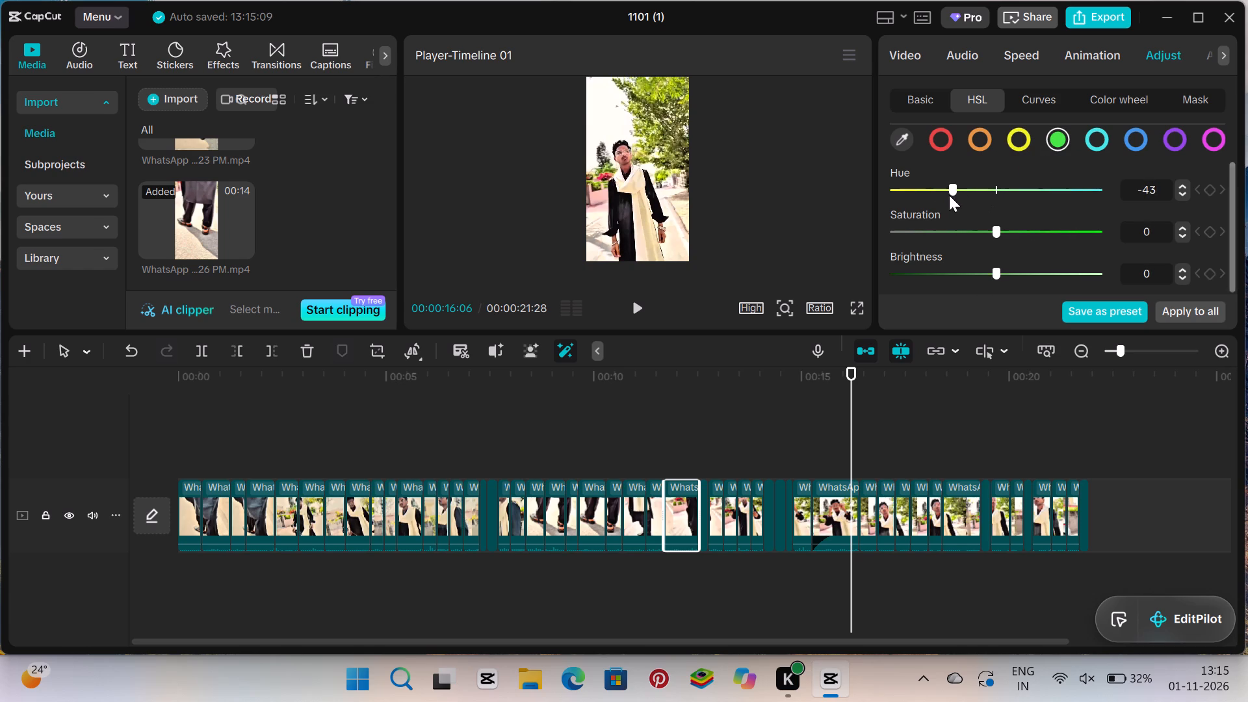
pyautogui.click(1030, 230)
pyautogui.click(956, 270)
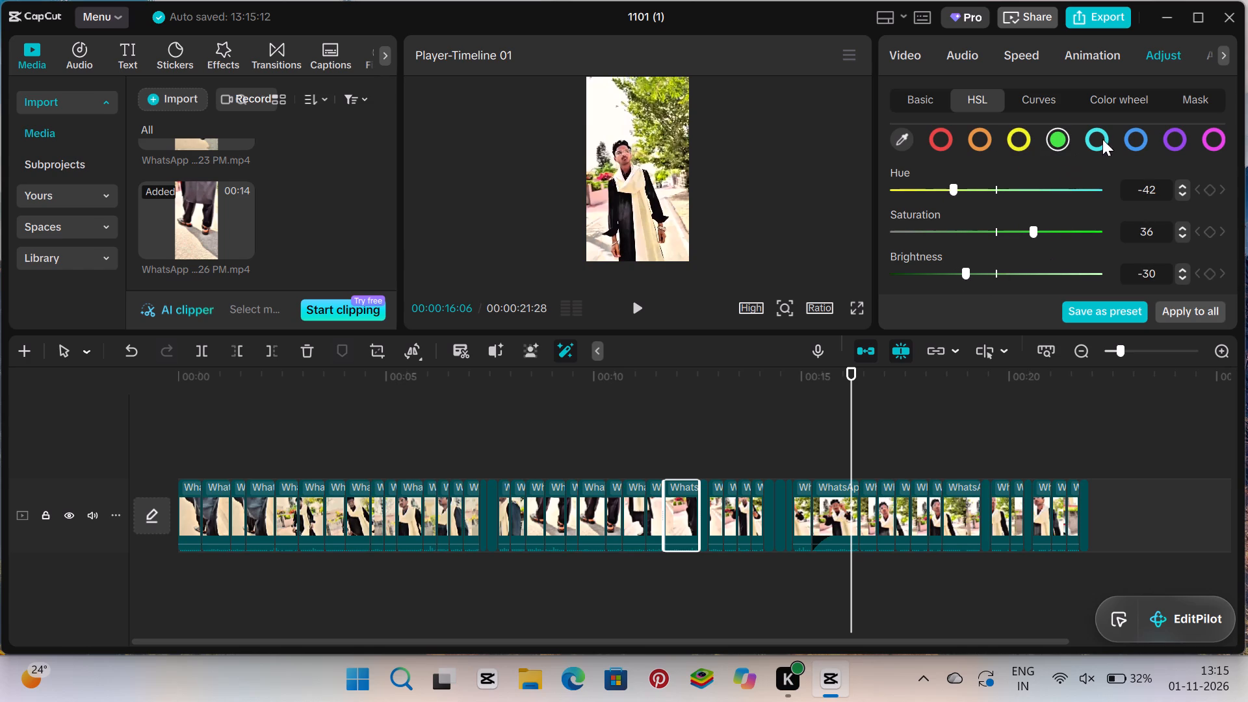
# Set the HSL cyan values to hue 27, saturation -52 and brightness 22.
pyautogui.click(1106, 142)
pyautogui.click(1090, 148)
pyautogui.click(1019, 194)
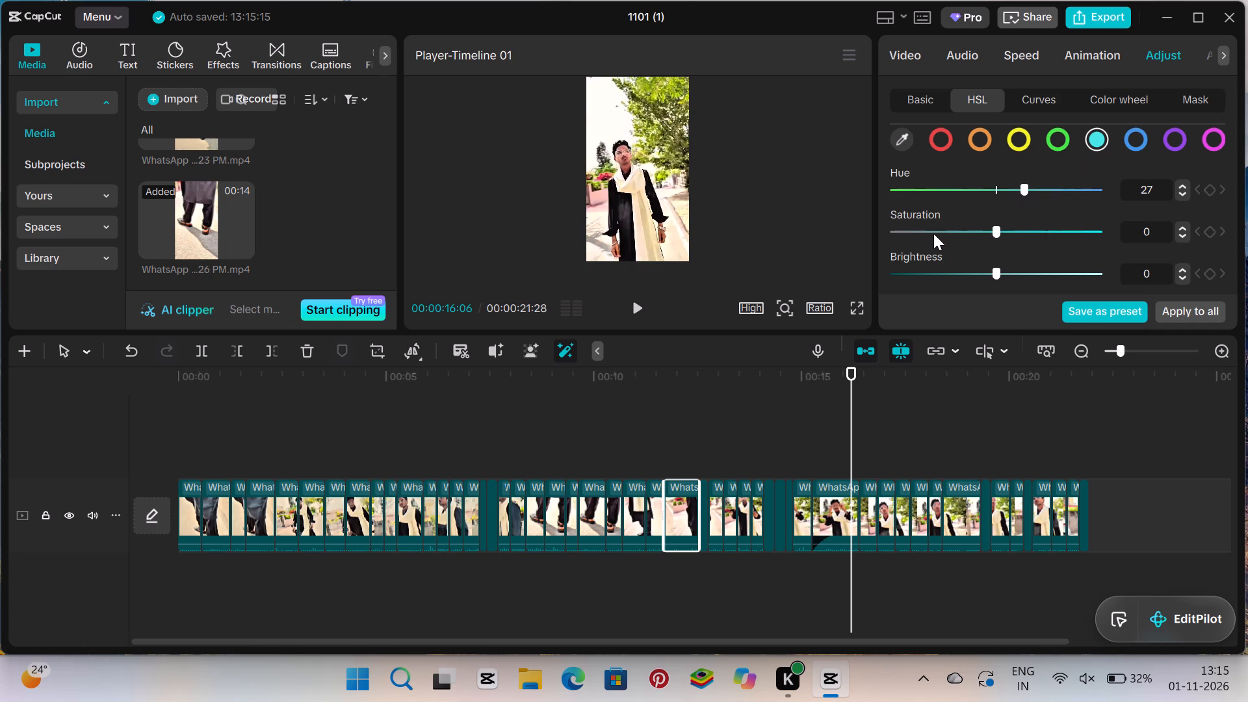
pyautogui.moveTo(932, 236); pyautogui.dragTo(939, 238)
pyautogui.click(1011, 265)
# Set the HSL blue values to hue 26, saturation -26 and brightness 45.
pyautogui.click(1126, 149)
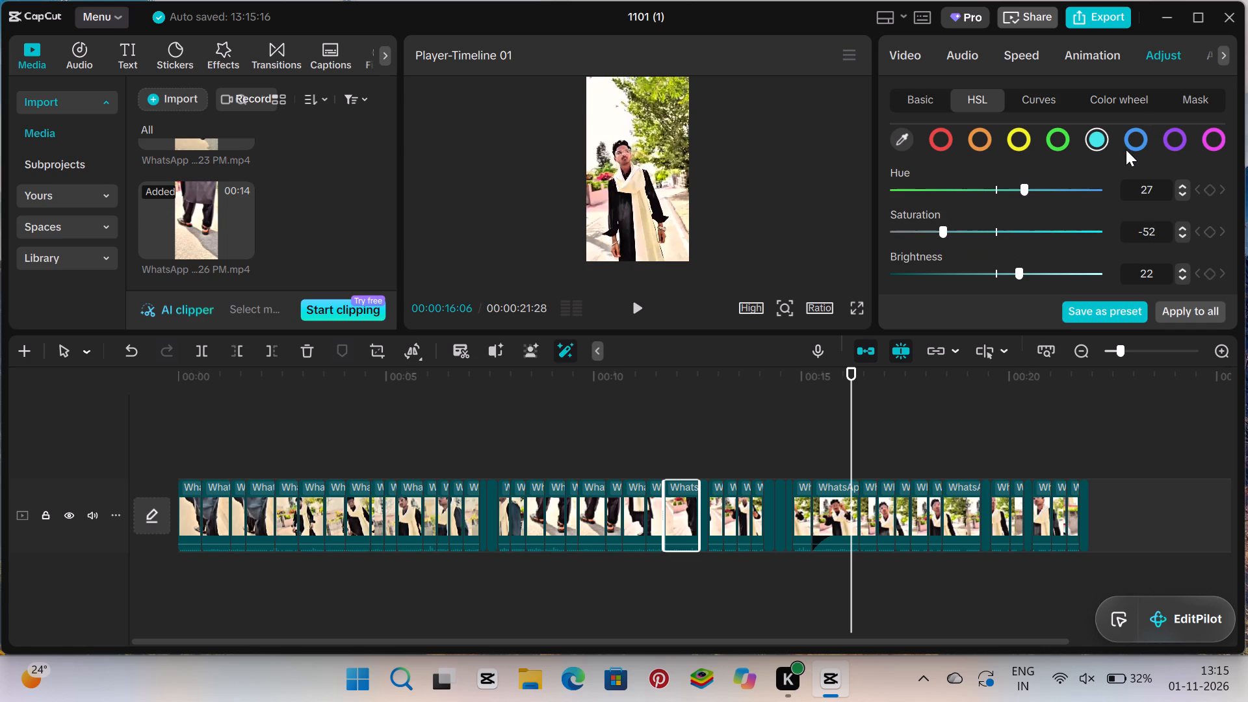
pyautogui.click(1016, 196)
pyautogui.moveTo(965, 248); pyautogui.dragTo(969, 242)
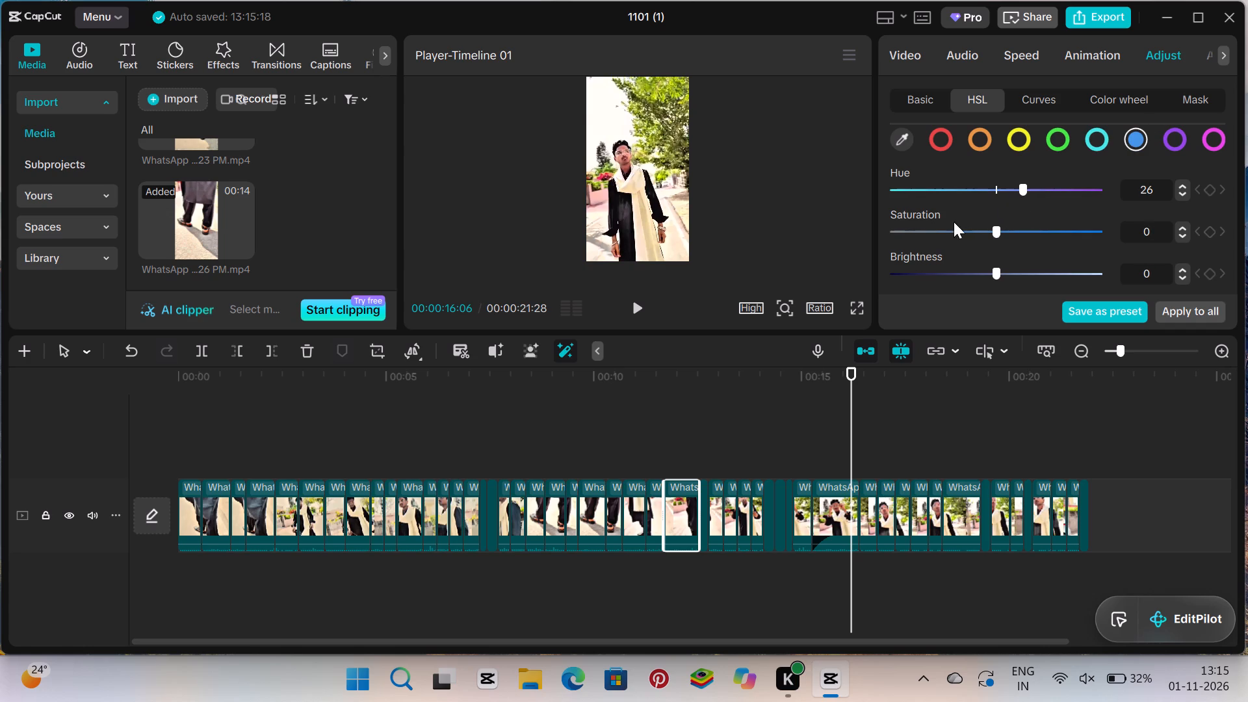
pyautogui.moveTo(953, 223); pyautogui.dragTo(965, 225)
pyautogui.moveTo(1027, 265); pyautogui.dragTo(1039, 250)
# Set the HSL purple hue to 43 and saturation to -22, and raise its brightness.
pyautogui.click(1174, 144)
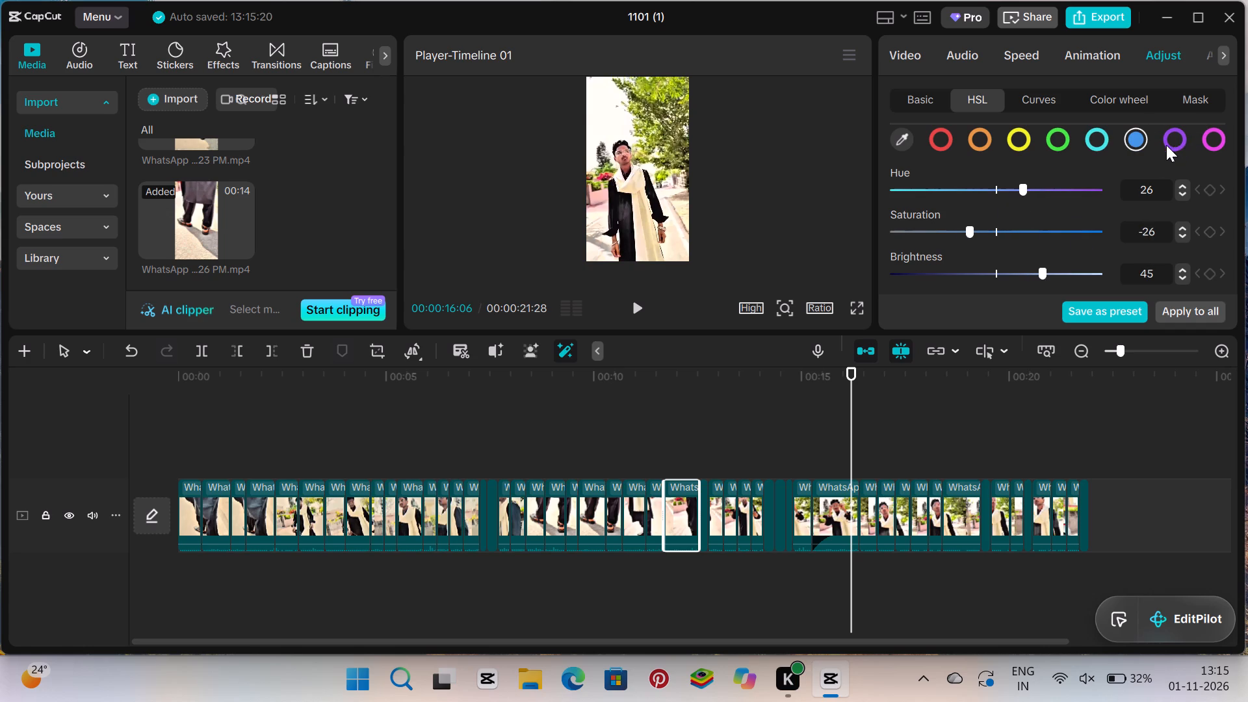
pyautogui.click(1170, 145)
pyautogui.click(1040, 186)
pyautogui.click(968, 235)
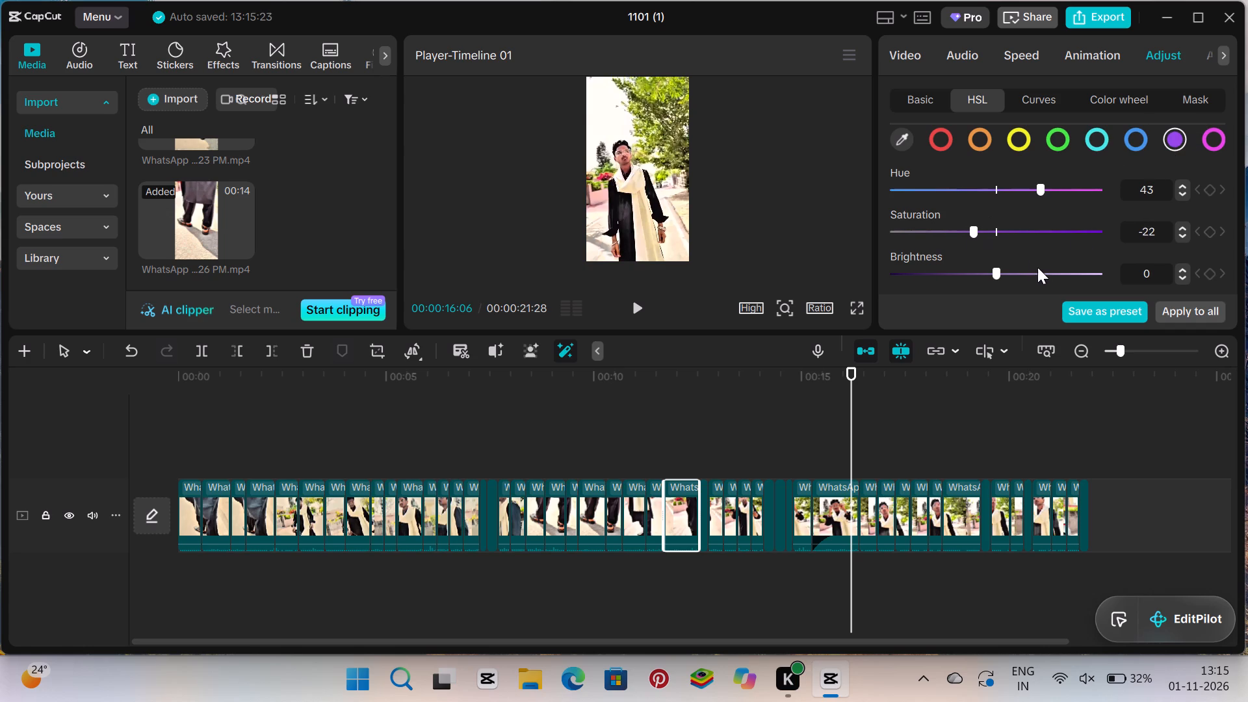
pyautogui.click(1040, 272)
# Set the HSL magenta values to hue 38, saturation -5 and brightness 28.
pyautogui.click(1217, 135)
pyautogui.click(1032, 194)
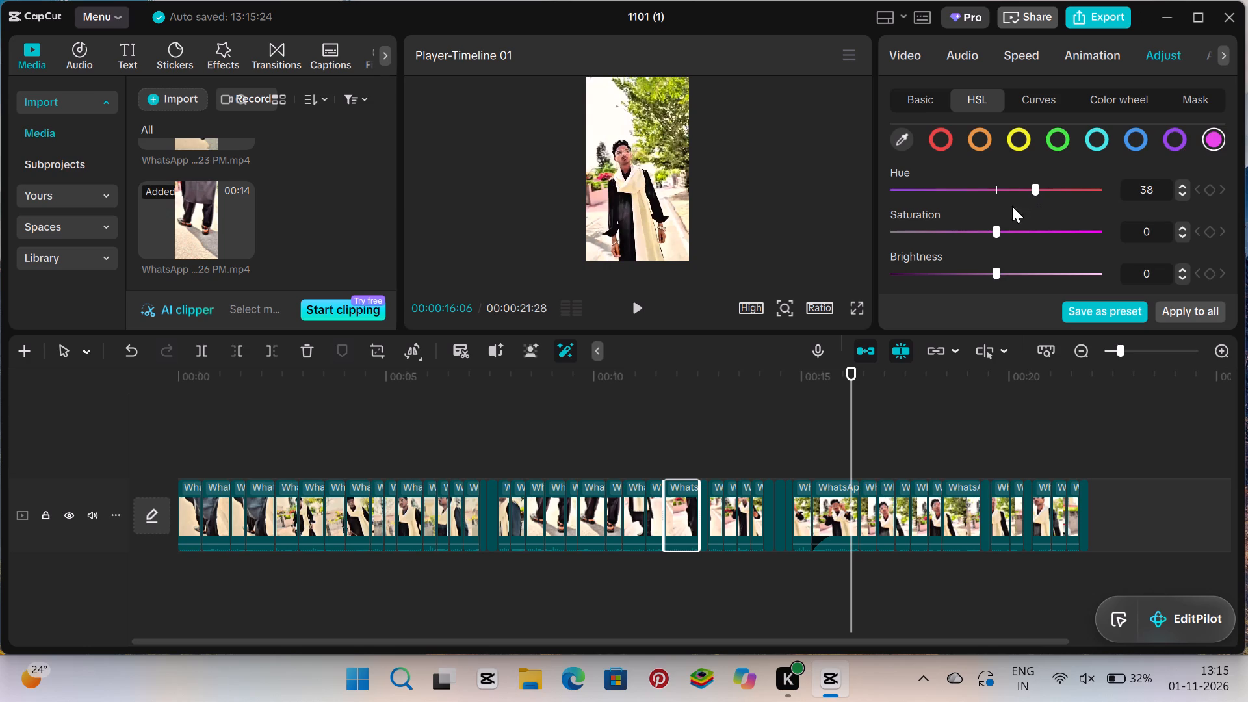
pyautogui.moveTo(975, 229); pyautogui.dragTo(987, 233)
pyautogui.moveTo(1028, 281); pyautogui.dragTo(1022, 276)
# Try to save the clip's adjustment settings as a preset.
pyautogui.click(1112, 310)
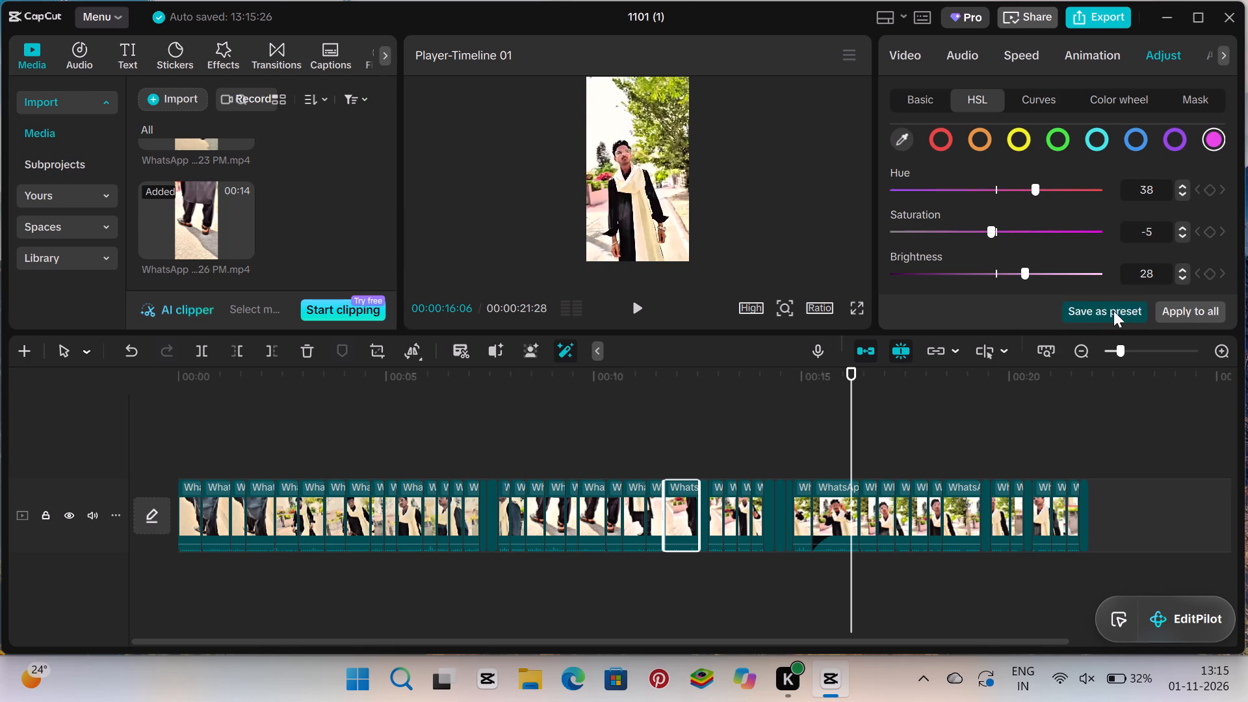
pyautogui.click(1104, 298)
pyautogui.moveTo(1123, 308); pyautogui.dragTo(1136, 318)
# Apply the selected clip's color adjustments to all clips on the timeline.
pyautogui.doubleClick(1179, 313)
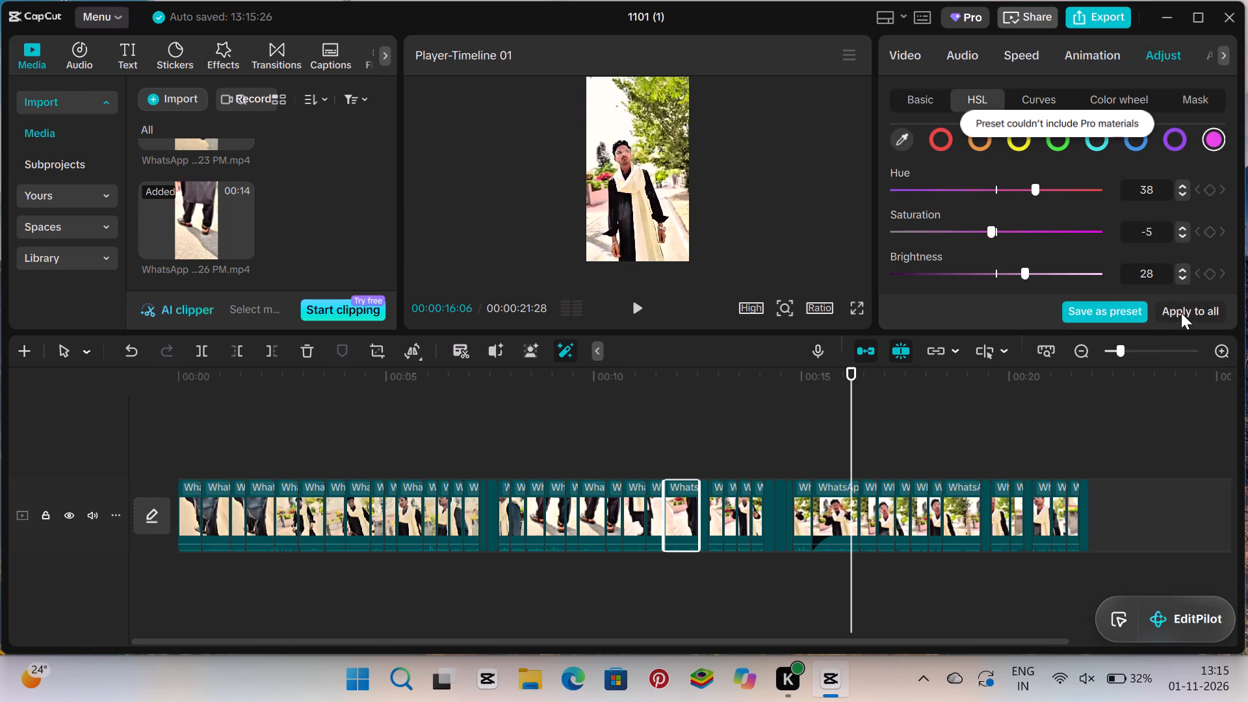
pyautogui.doubleClick(1184, 311)
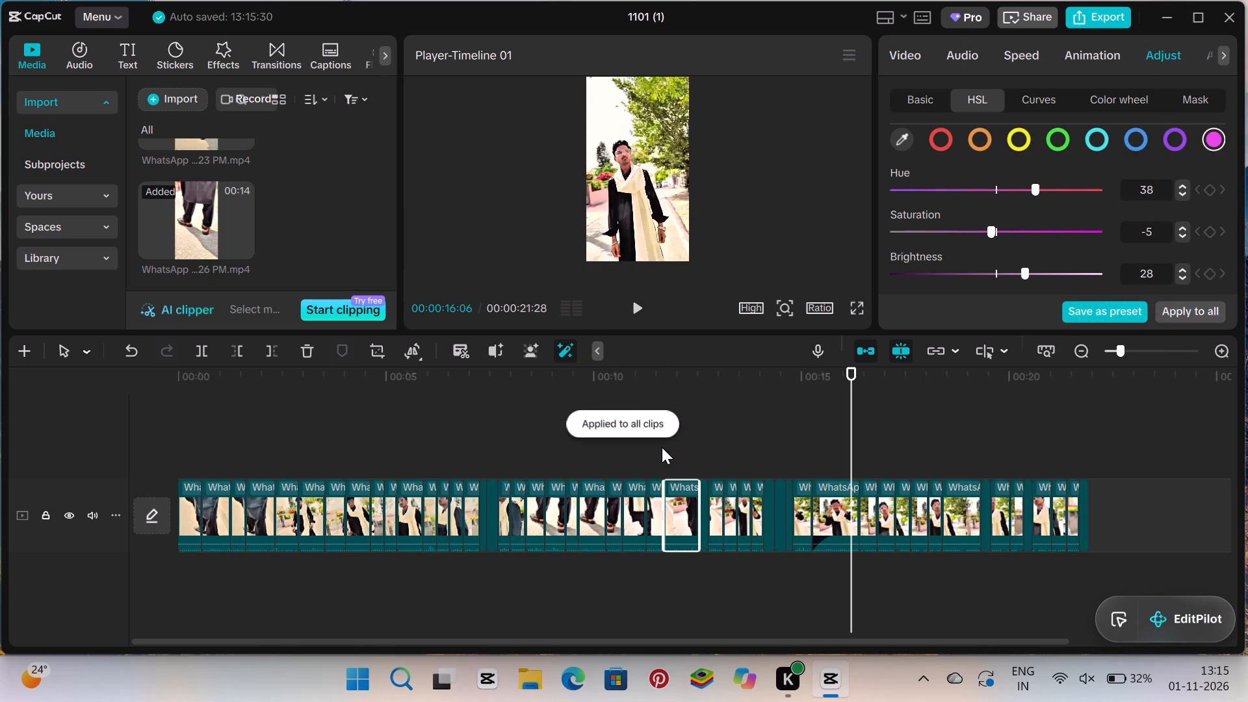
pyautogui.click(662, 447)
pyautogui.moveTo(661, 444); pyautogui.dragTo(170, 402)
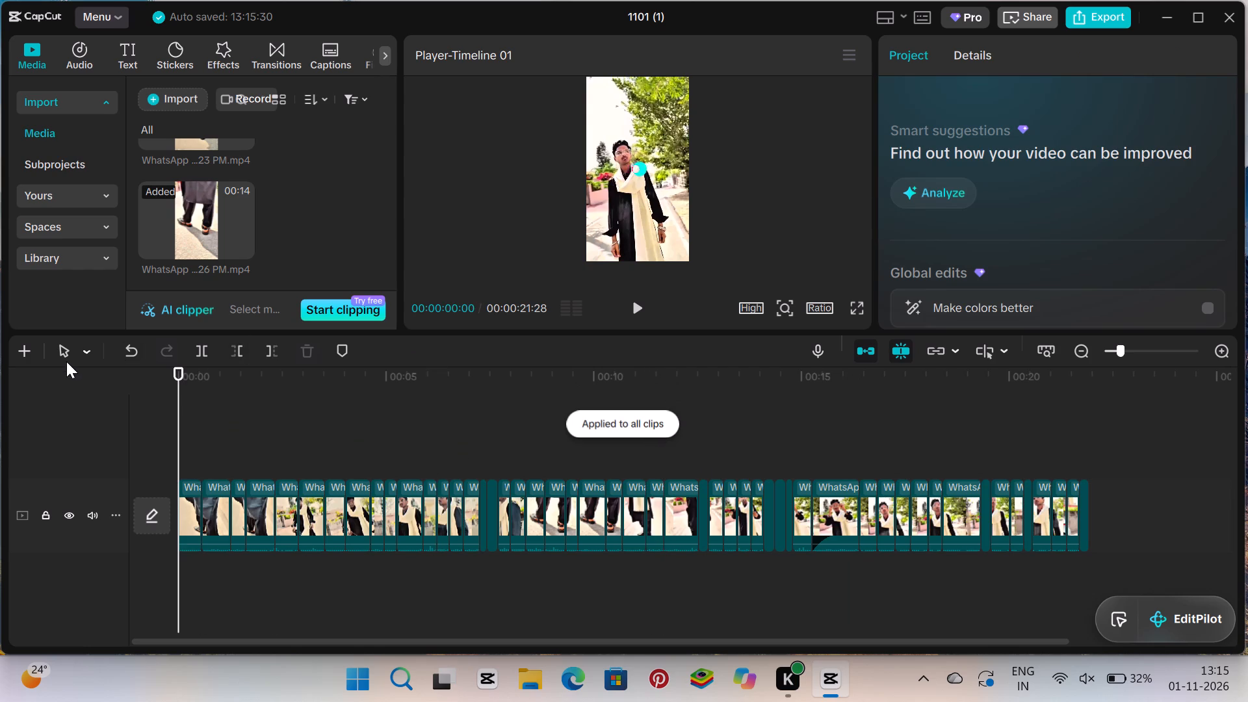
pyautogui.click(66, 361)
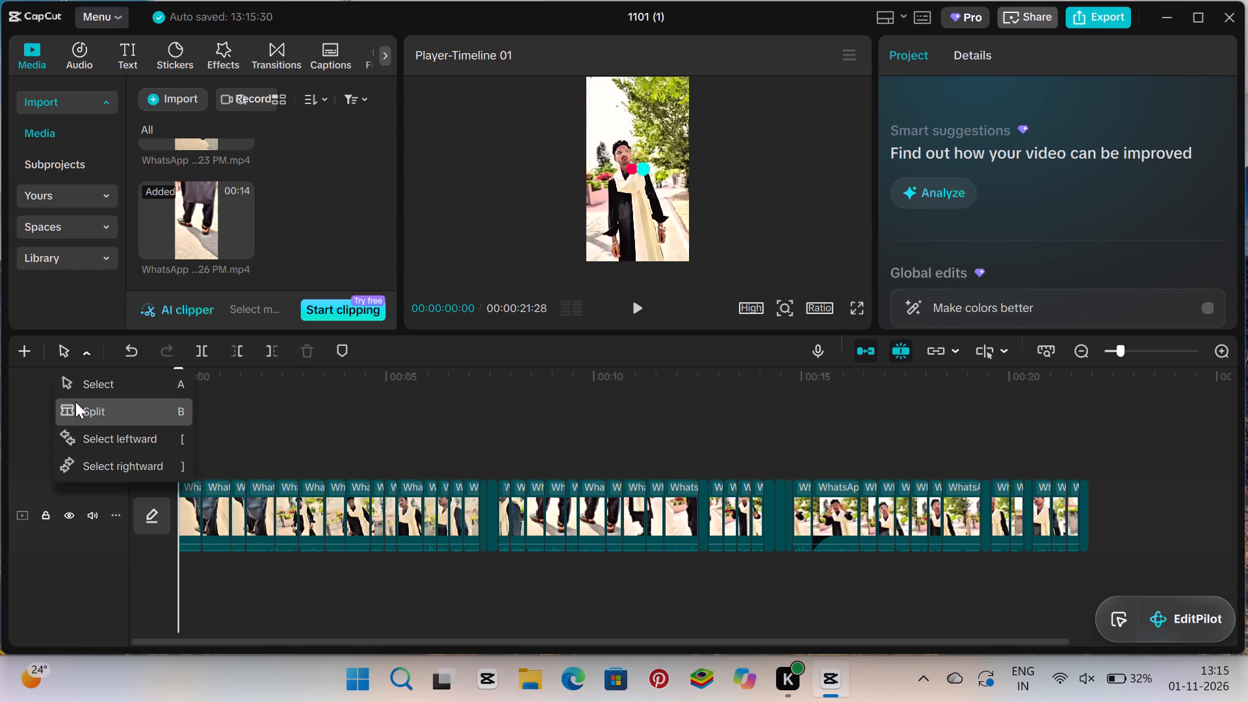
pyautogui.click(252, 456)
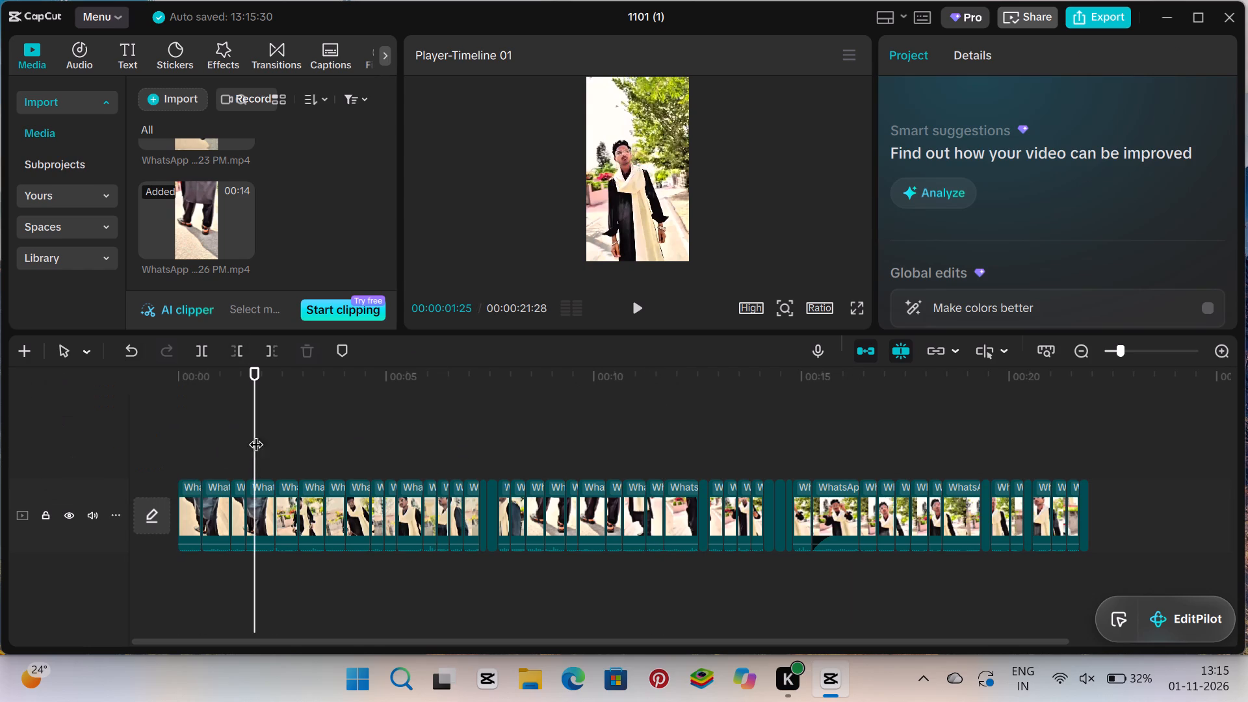
# Lengthen the first clip on the timeline by extending its end to just over 1 second.
pyautogui.click(194, 525)
pyautogui.moveTo(203, 507); pyautogui.dragTo(226, 499)
pyautogui.click(226, 499)
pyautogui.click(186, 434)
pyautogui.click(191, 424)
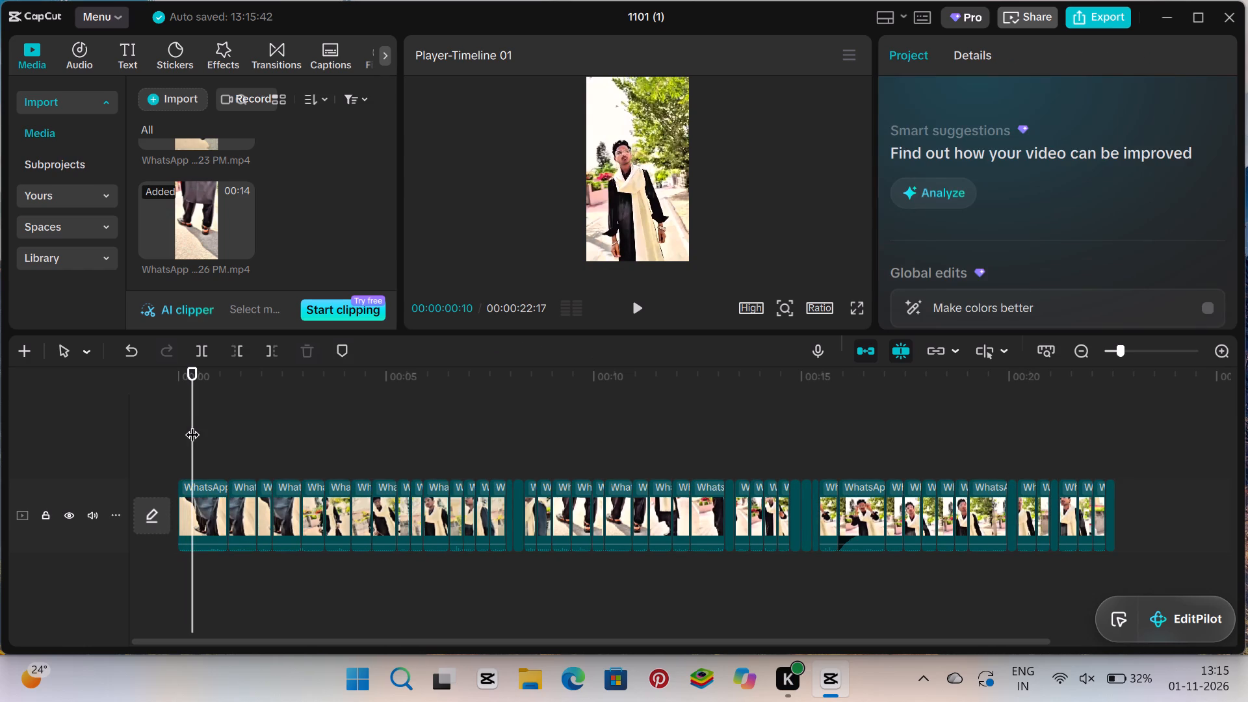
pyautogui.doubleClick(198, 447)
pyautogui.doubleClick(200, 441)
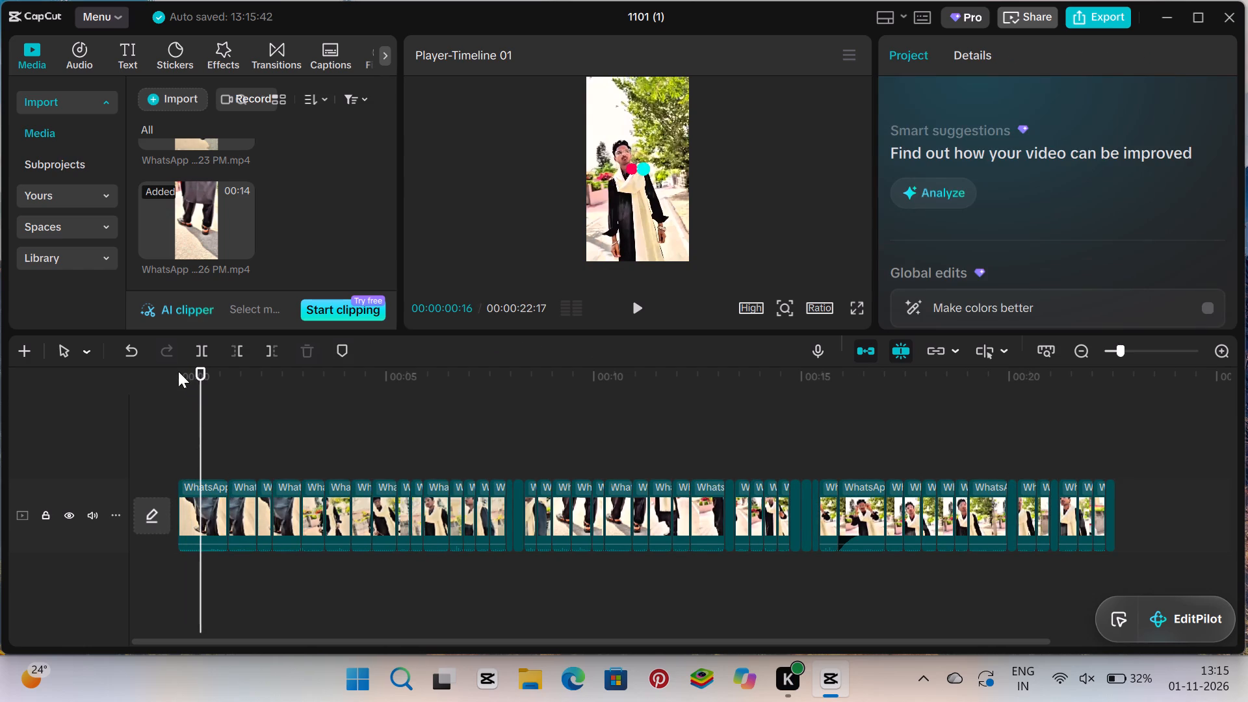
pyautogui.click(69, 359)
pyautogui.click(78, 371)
# Open the Adjustment library and select the short clip at about 13.5 seconds on the timeline.
pyautogui.click(340, 57)
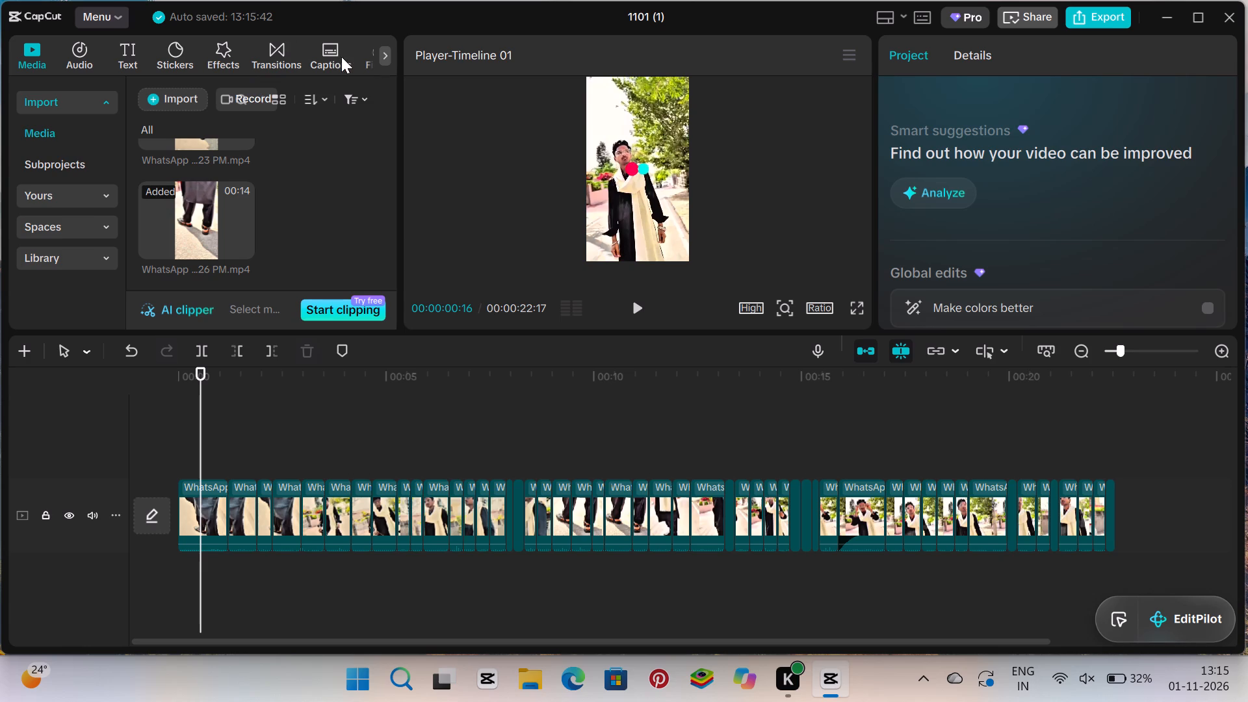
pyautogui.click(337, 55)
pyautogui.click(363, 62)
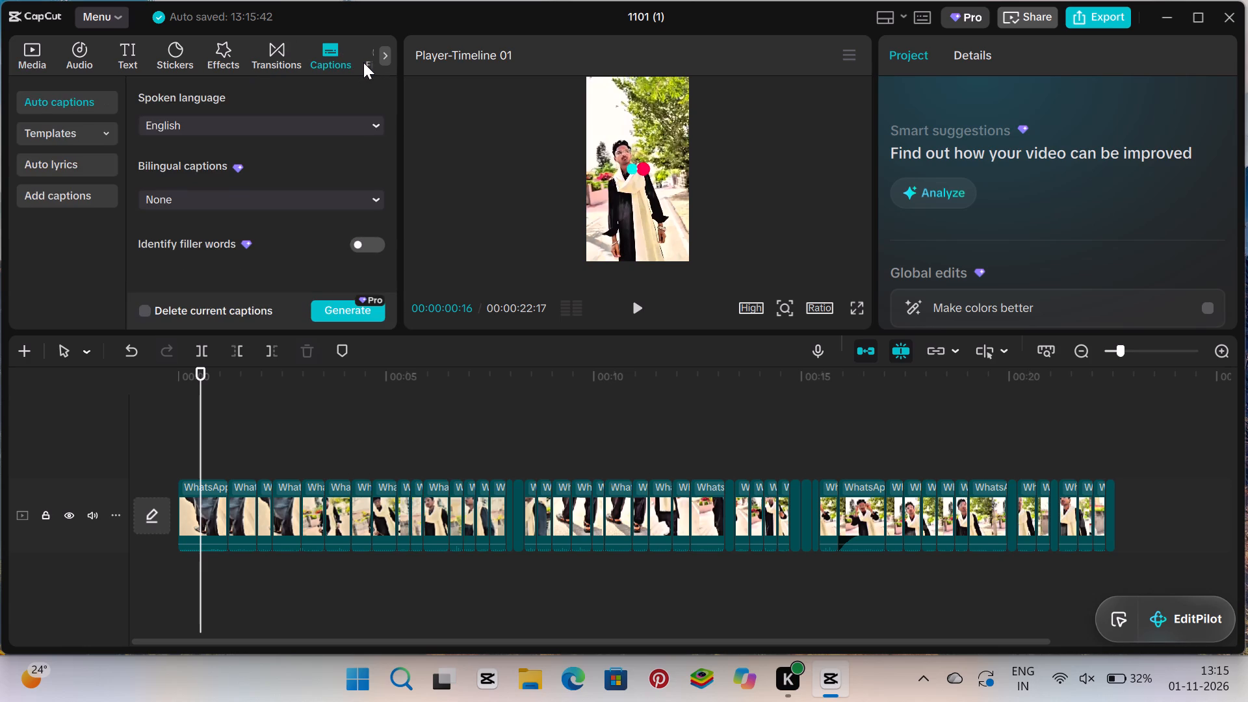
pyautogui.click(391, 55)
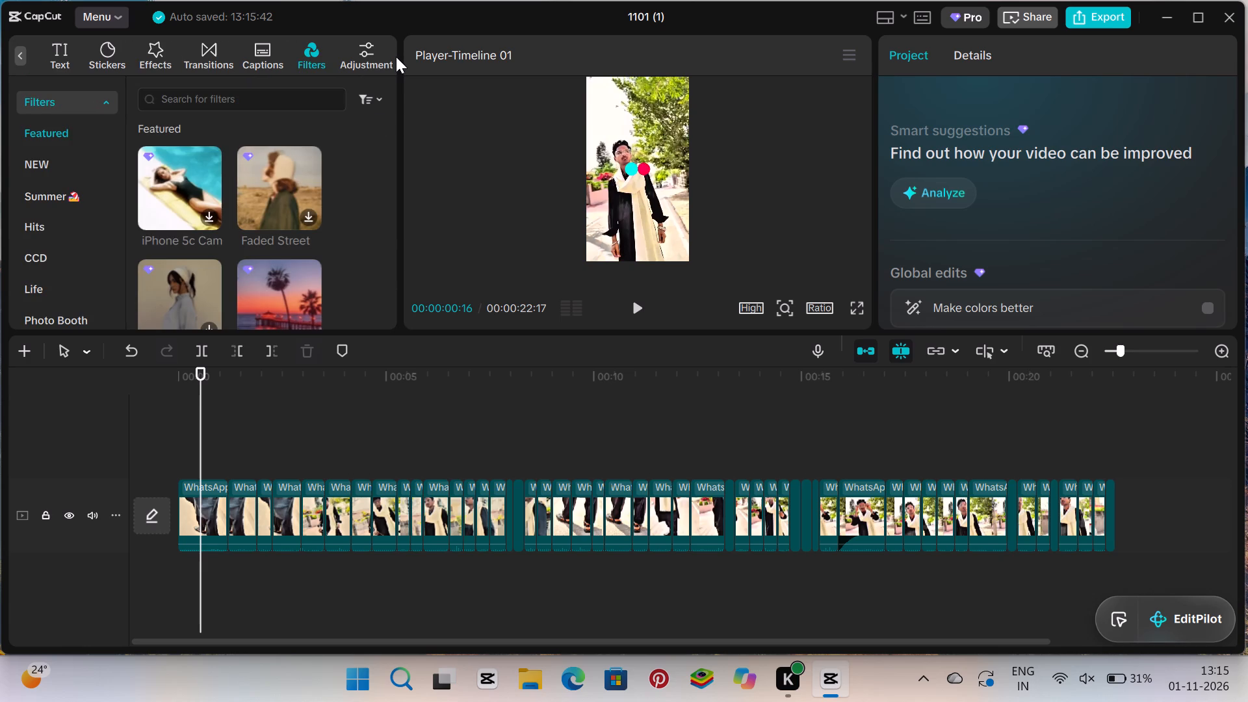
pyautogui.click(382, 58)
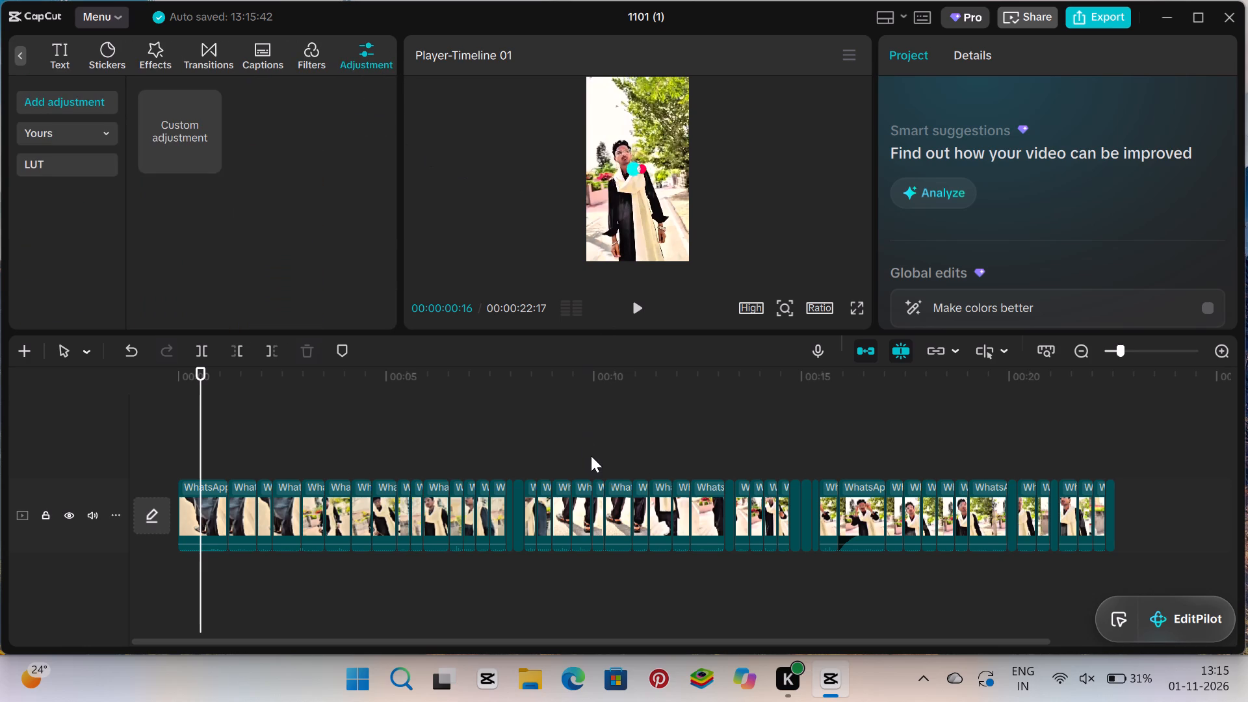
pyautogui.click(741, 510)
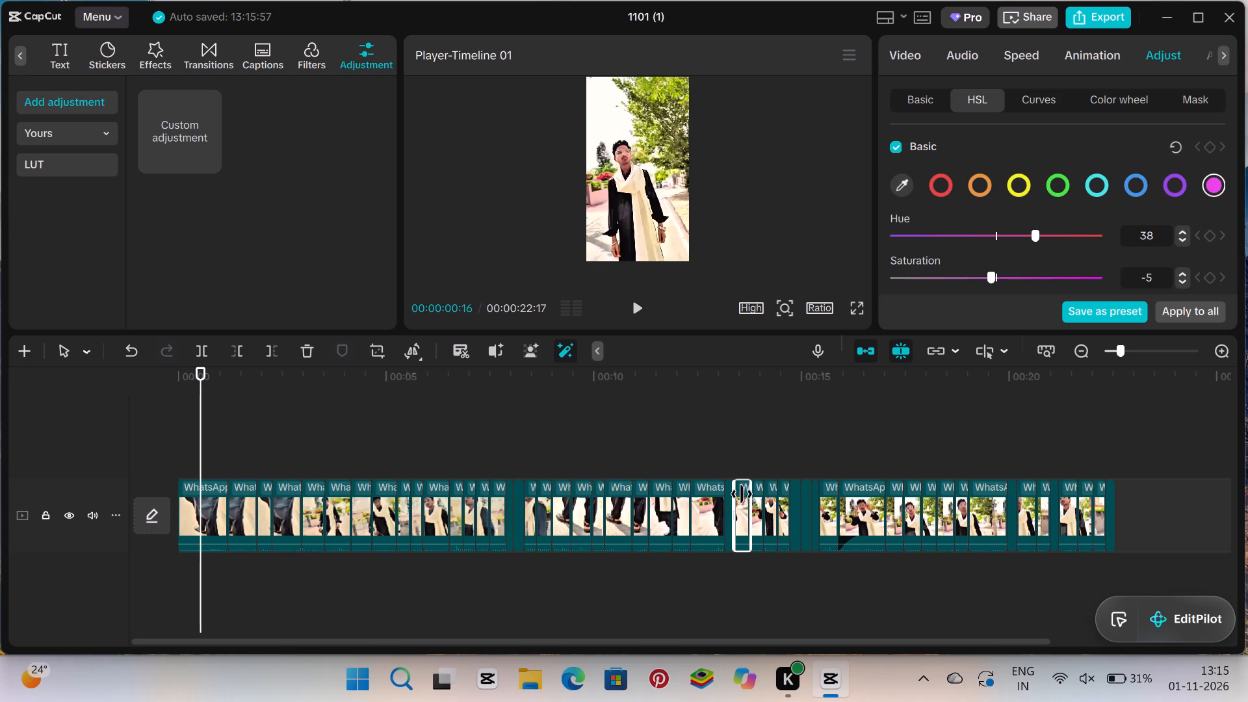
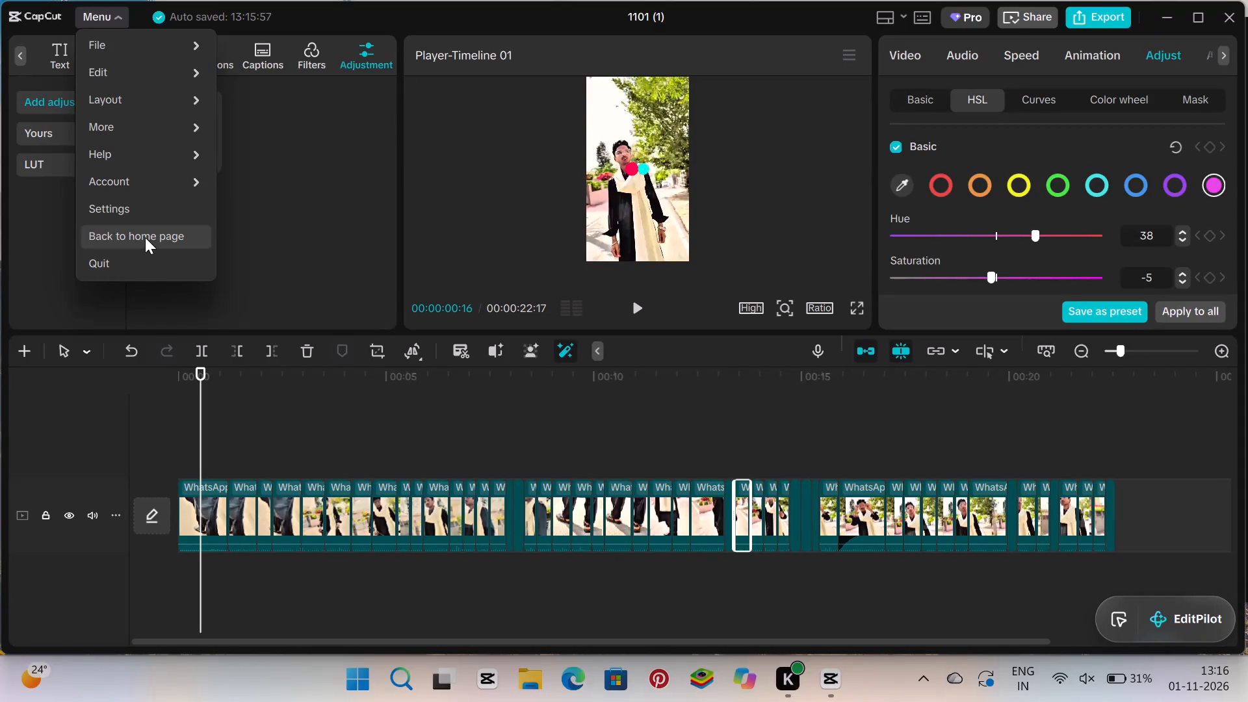
# Leave the project editor and return to the home page.
pyautogui.click(145, 237)
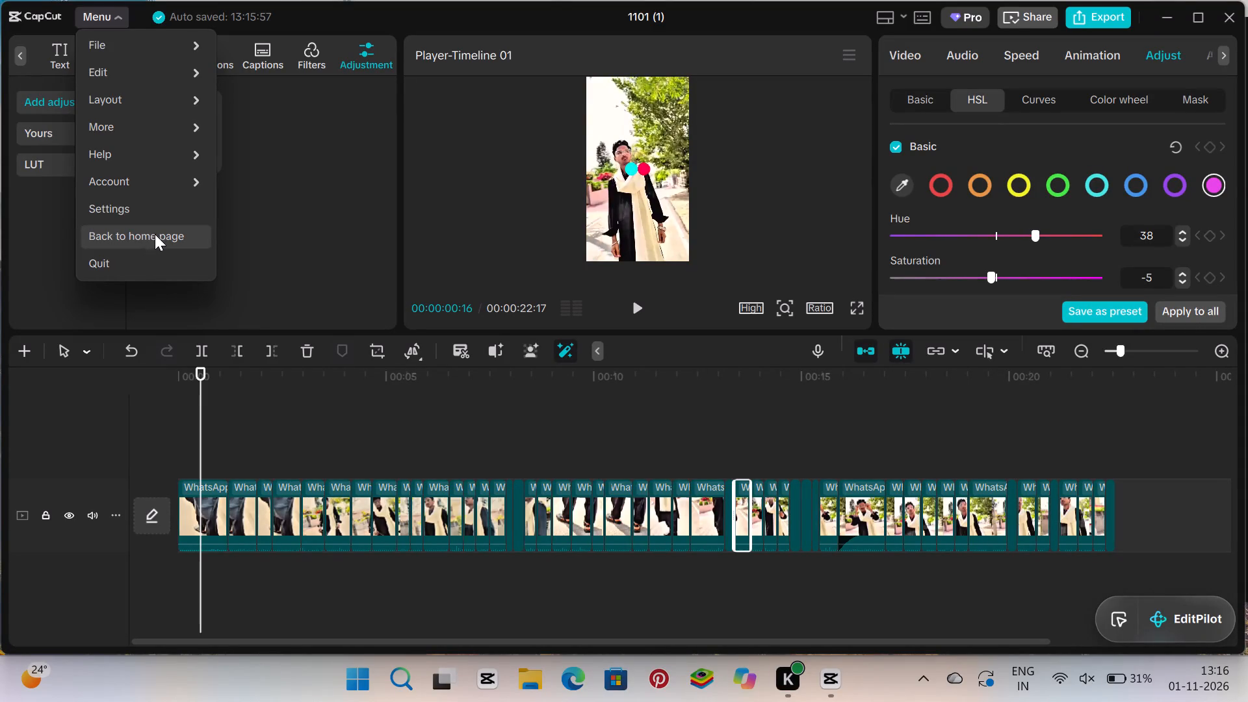
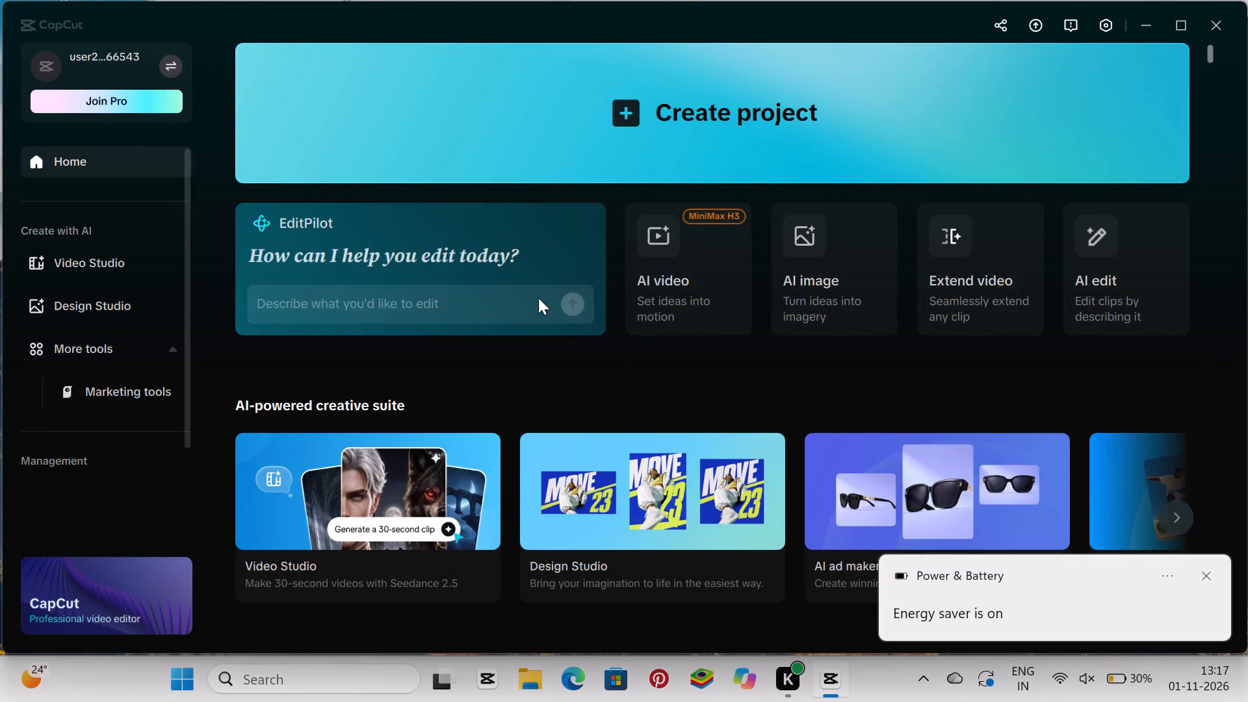
# Create a new, empty video project.
pyautogui.click(652, 75)
pyautogui.click(652, 83)
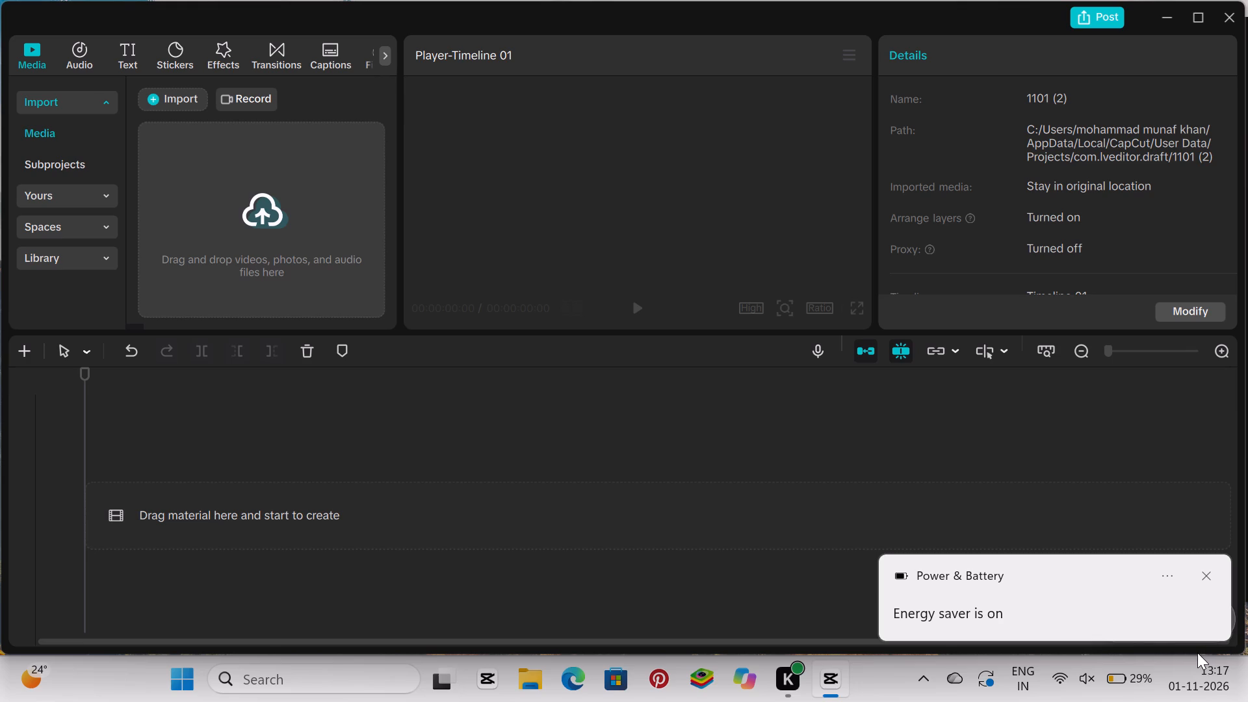
# Start a media import and look through the recent files for a video to use.
pyautogui.doubleClick(155, 100)
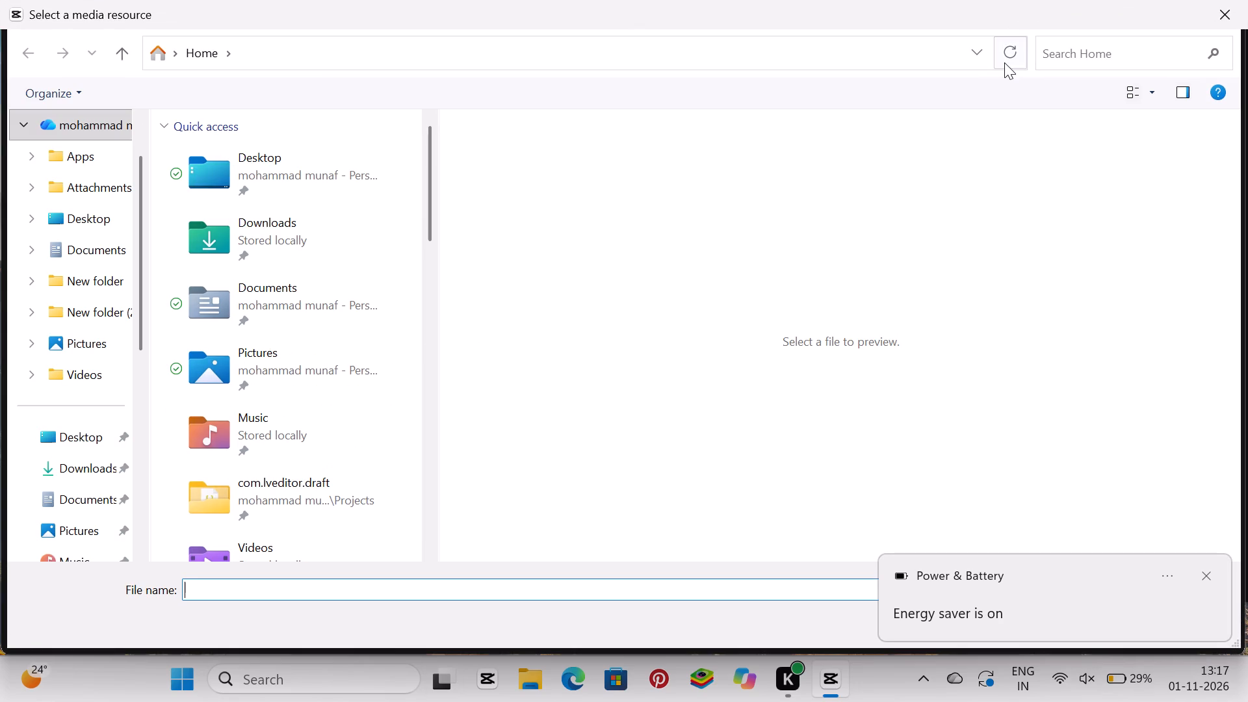
pyautogui.scroll(-5, 253, 363)
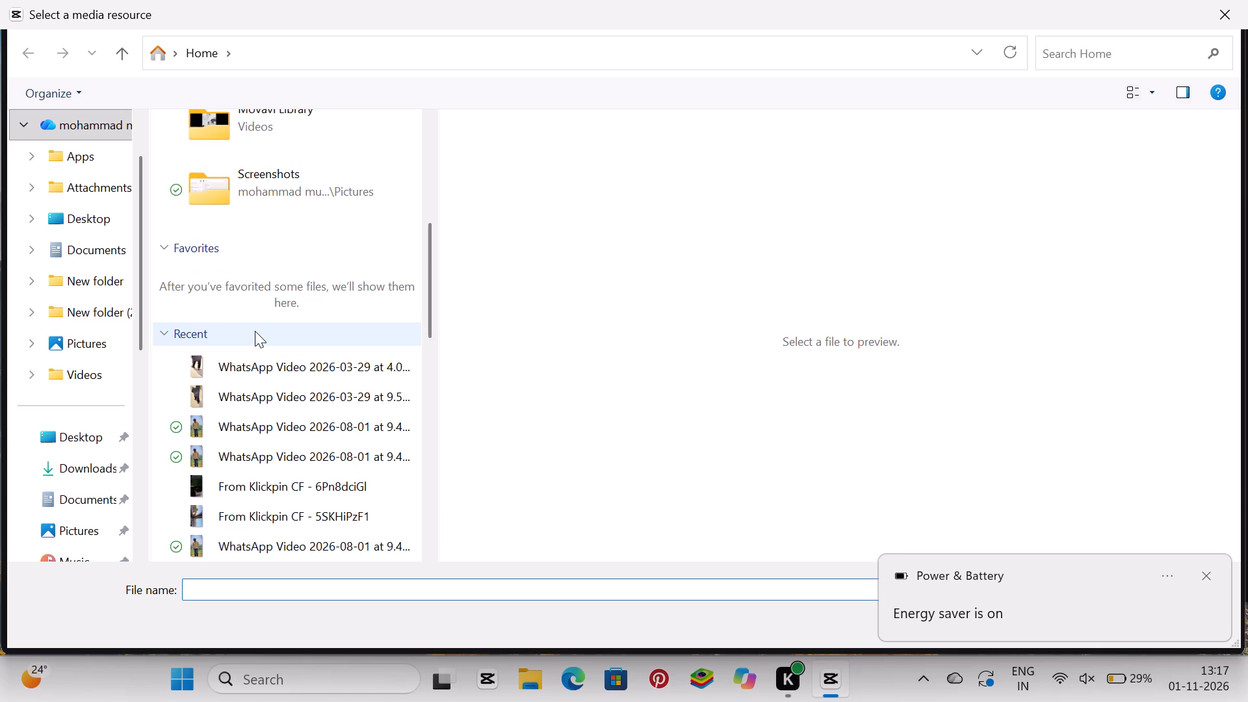
pyautogui.scroll(-7, 255, 330)
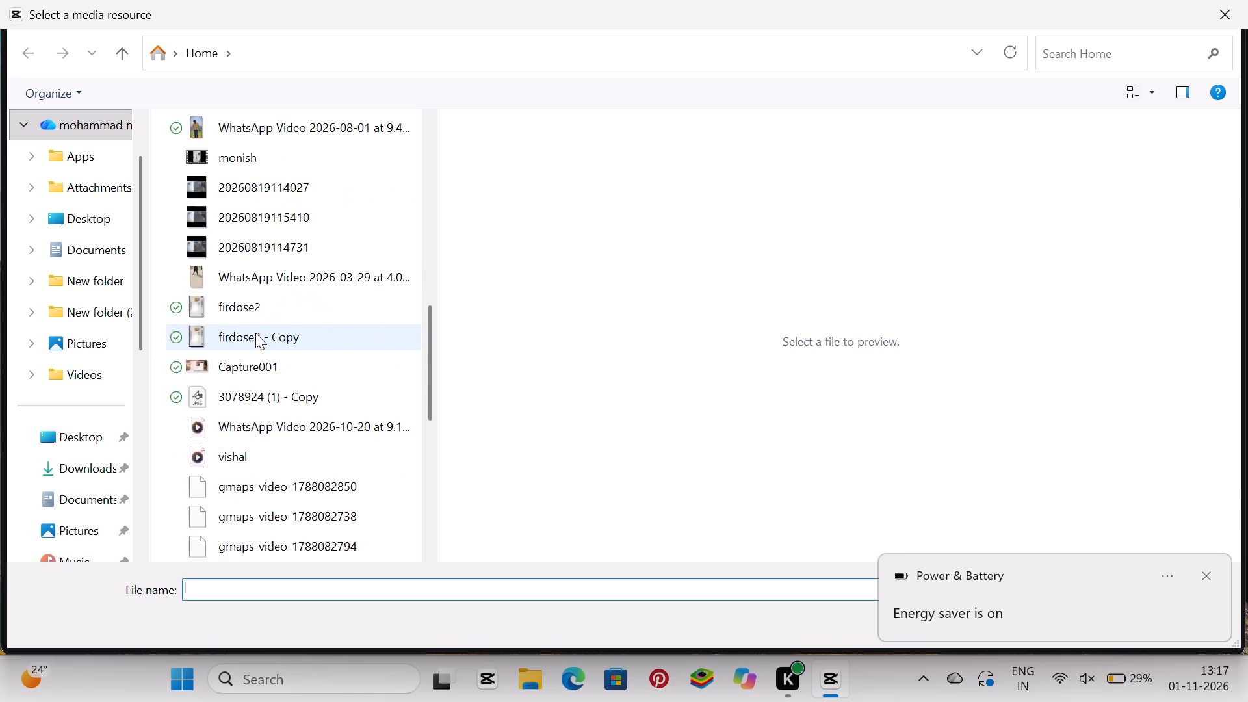
pyautogui.scroll(-8, 255, 334)
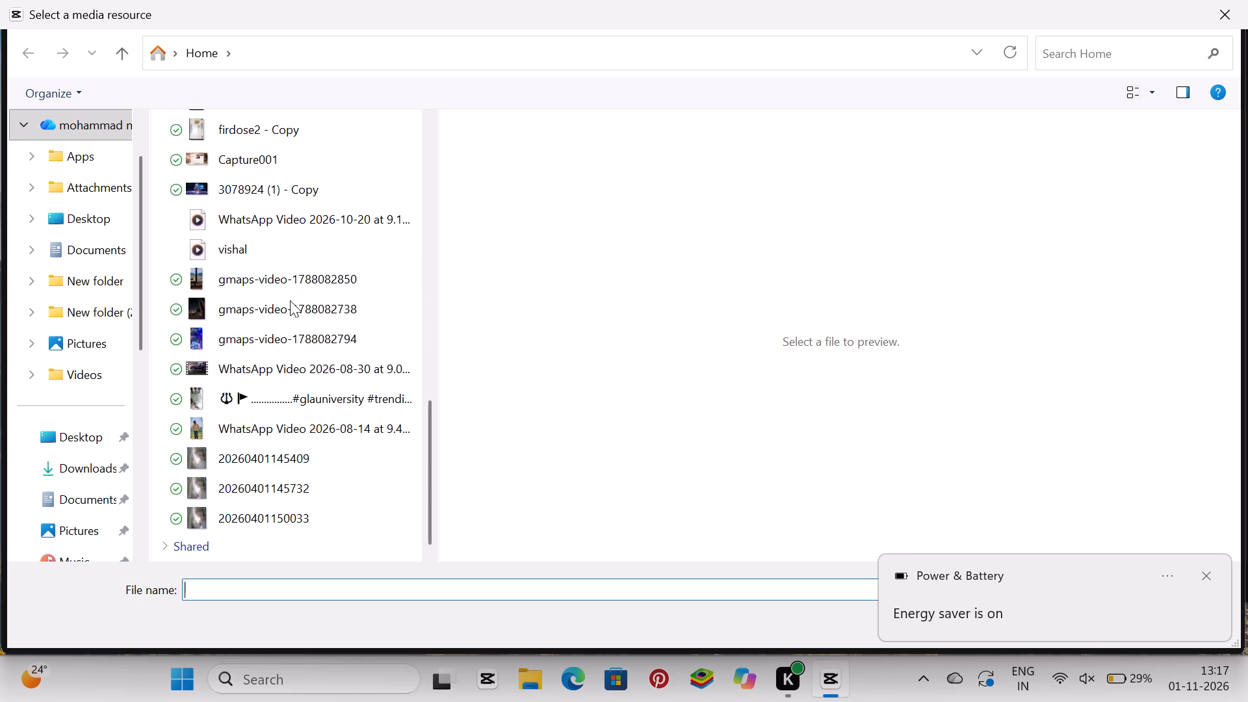
pyautogui.scroll(-10, 337, 339)
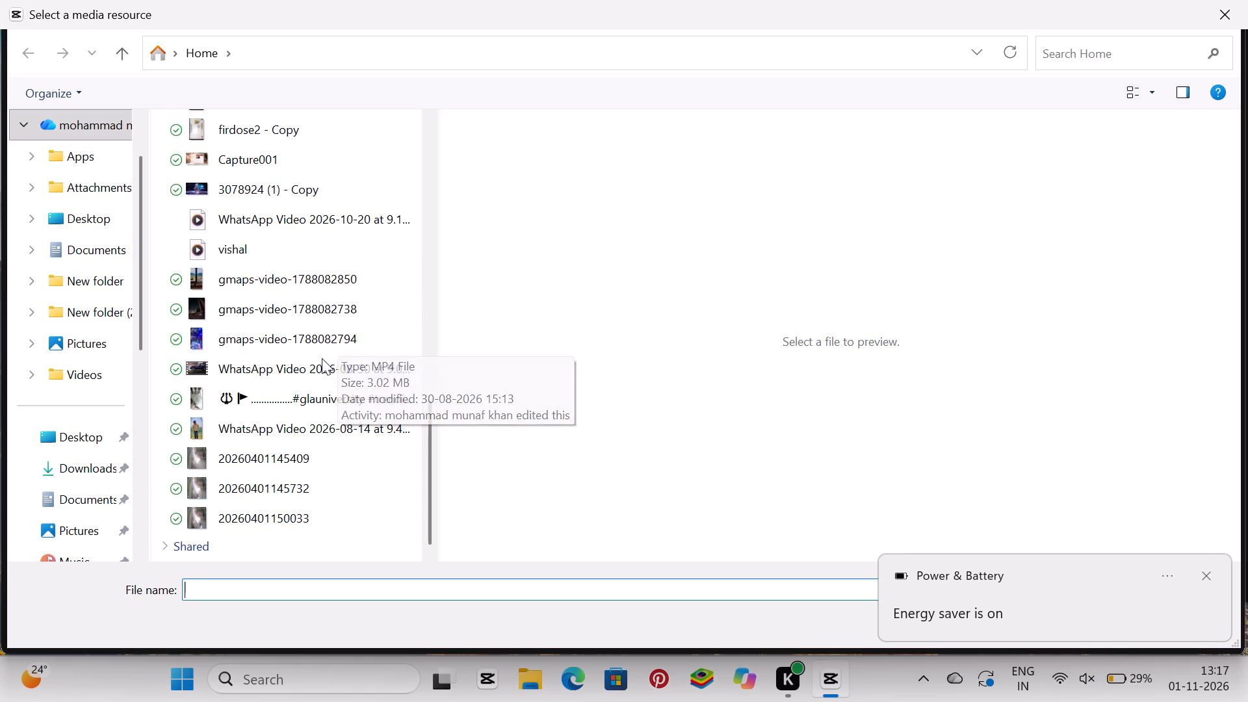
# Browse the personal cloud folders and the Videos folders for a video to import.
pyautogui.click(83, 359)
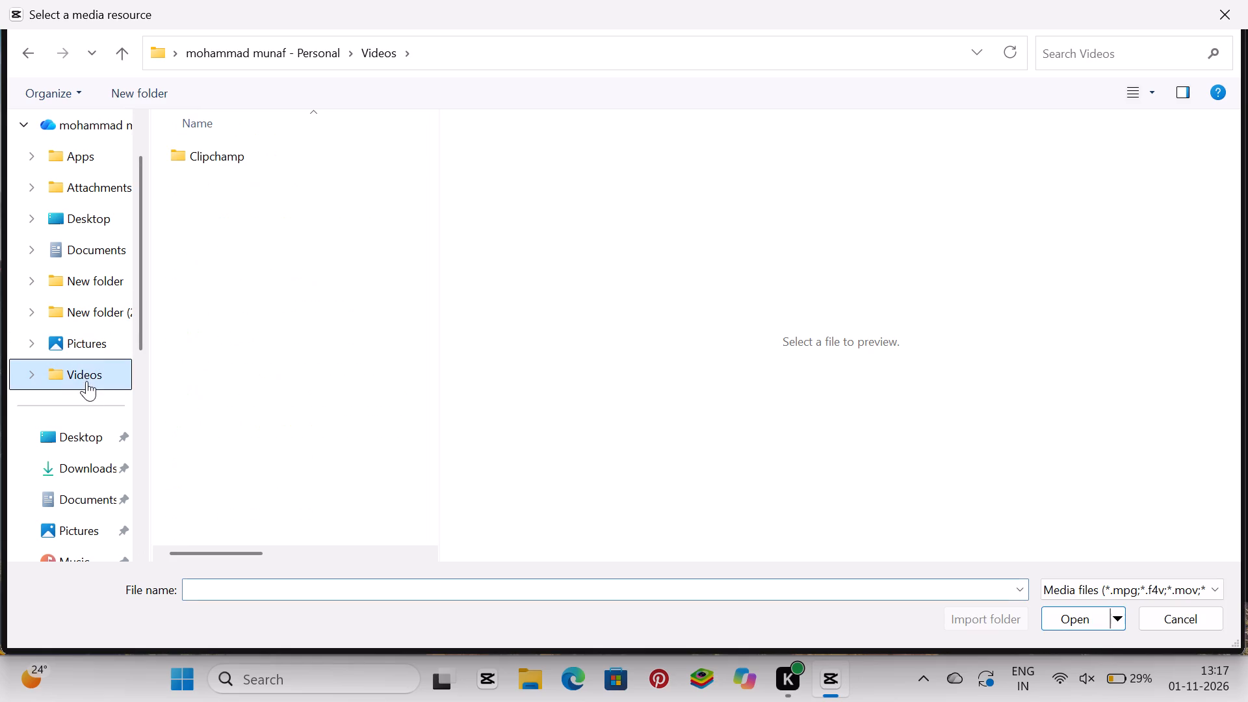
pyautogui.click(194, 148)
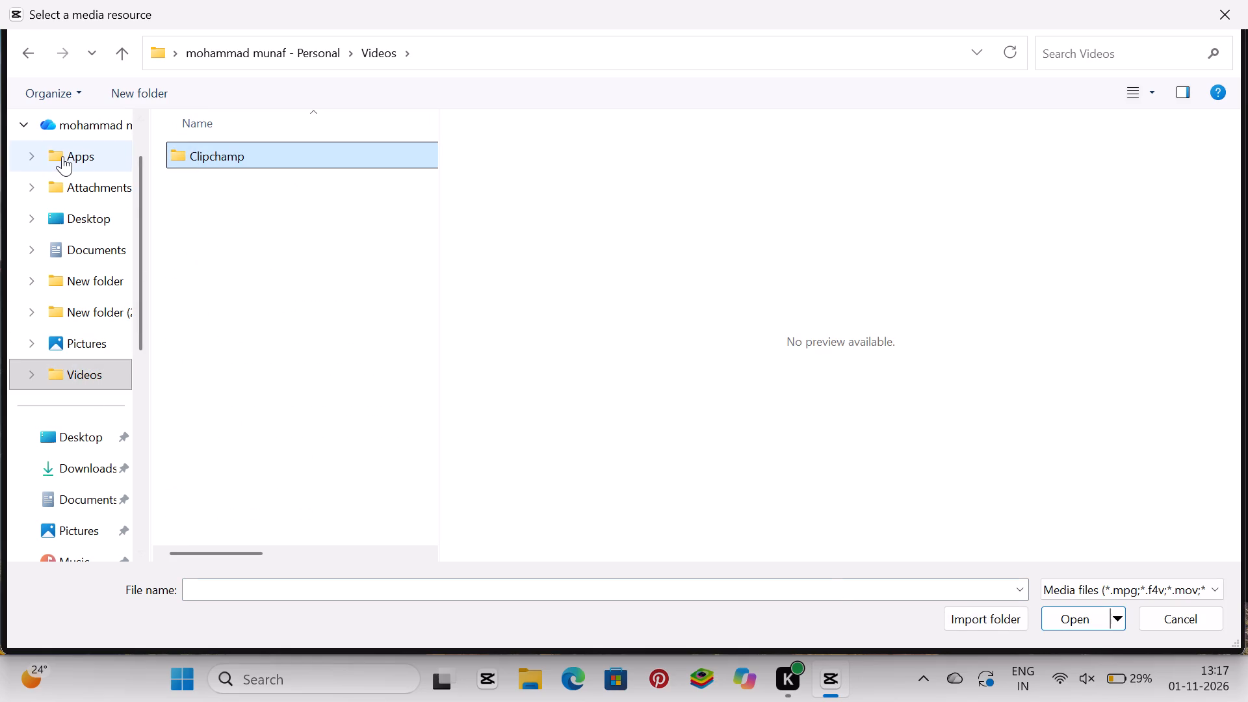
pyautogui.click(62, 156)
pyautogui.click(70, 117)
pyautogui.scroll(-6, 307, 240)
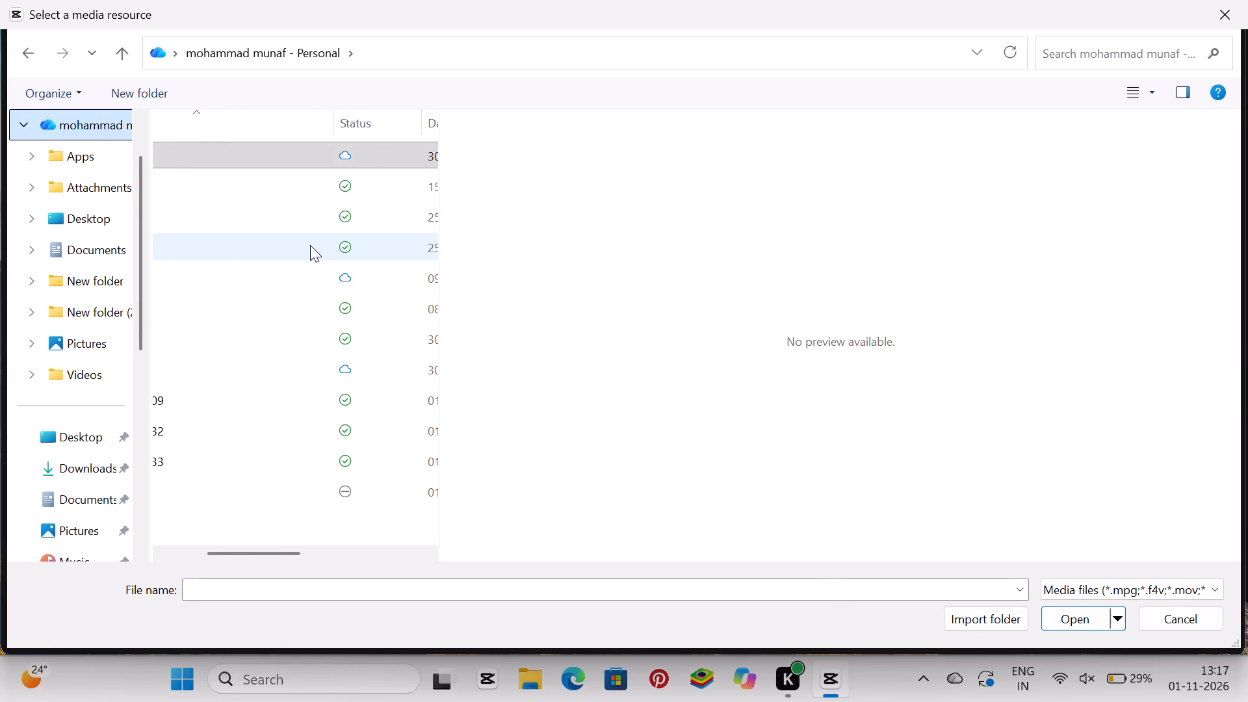
pyautogui.scroll(8, 310, 244)
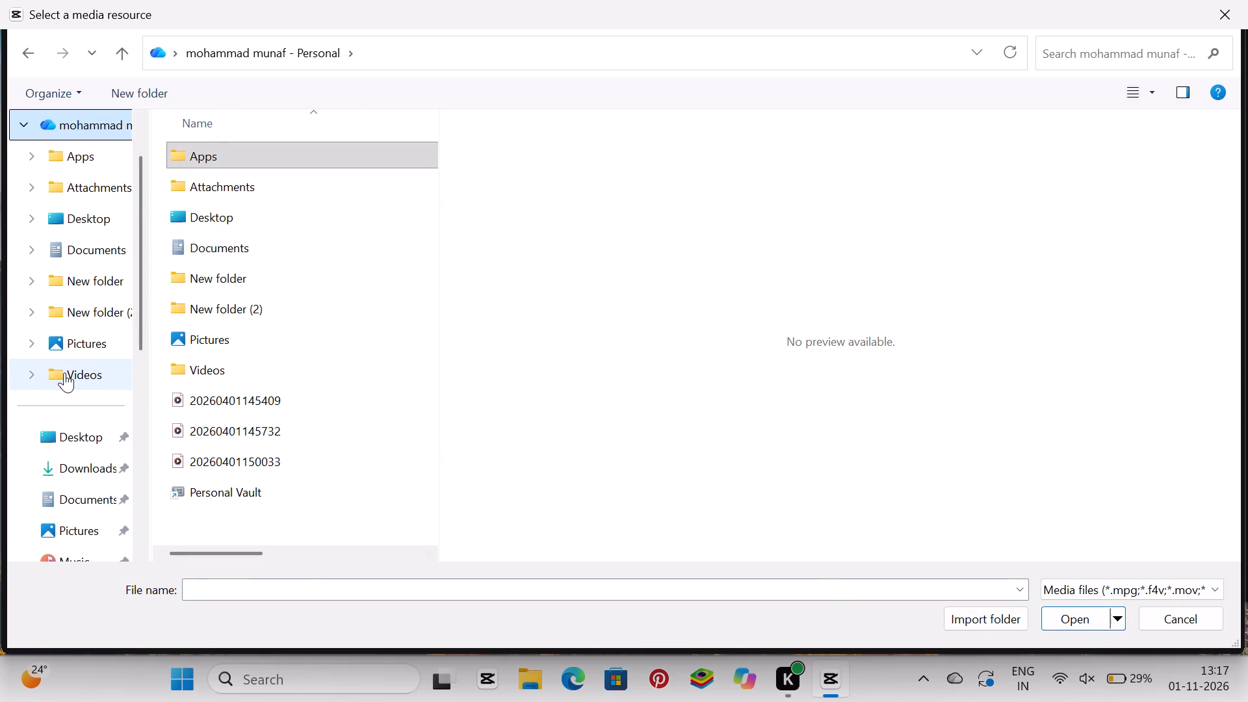
pyautogui.click(66, 372)
pyautogui.scroll(-2, 278, 259)
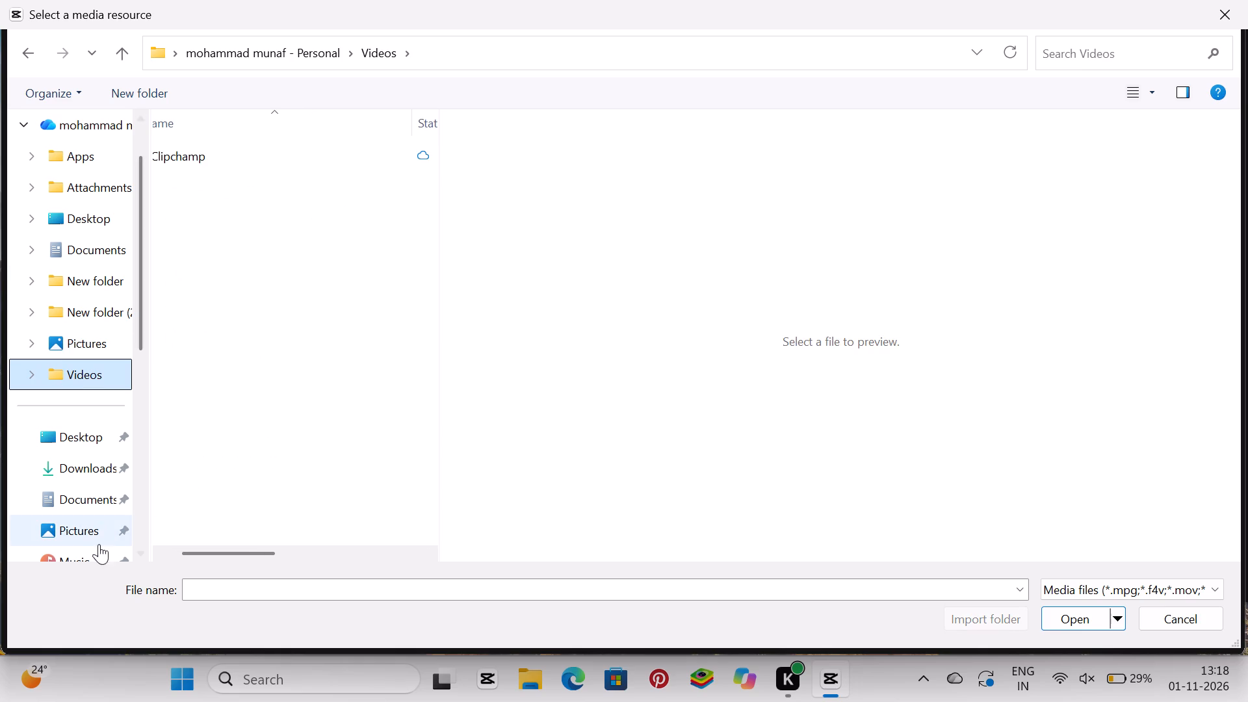
pyautogui.scroll(-4, 71, 461)
pyautogui.click(97, 257)
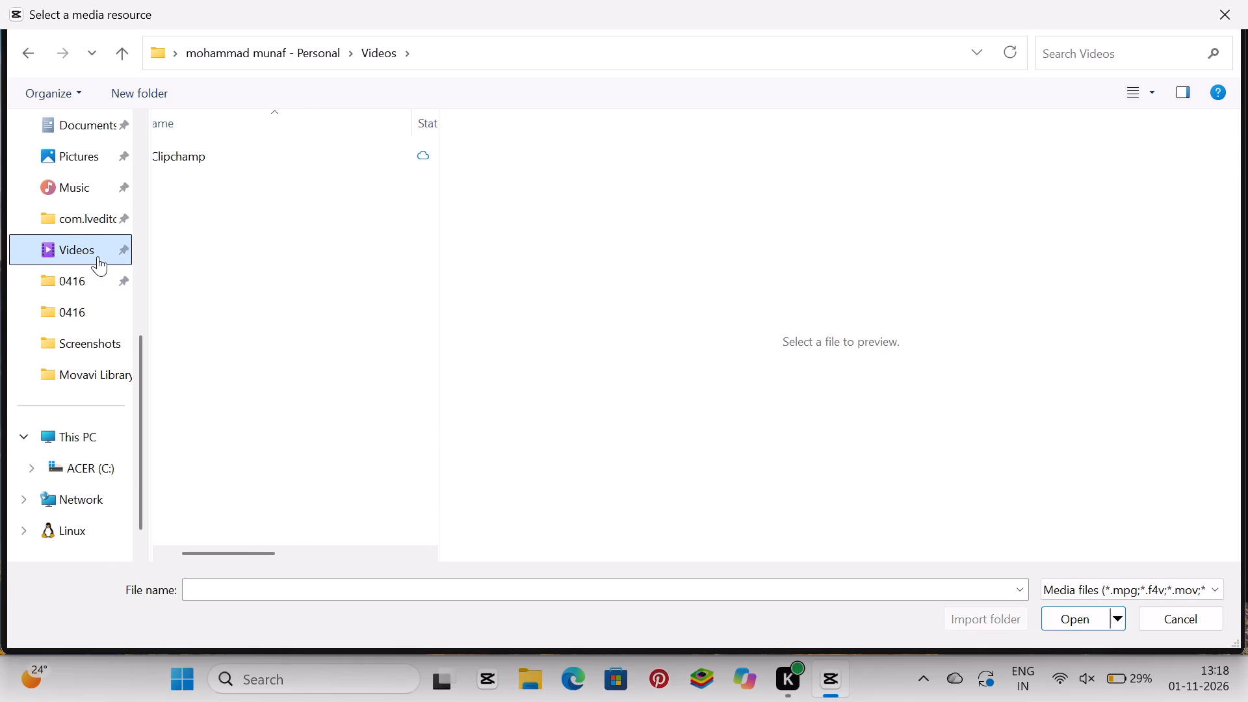
pyautogui.scroll(4, 98, 135)
pyautogui.scroll(6, 50, 158)
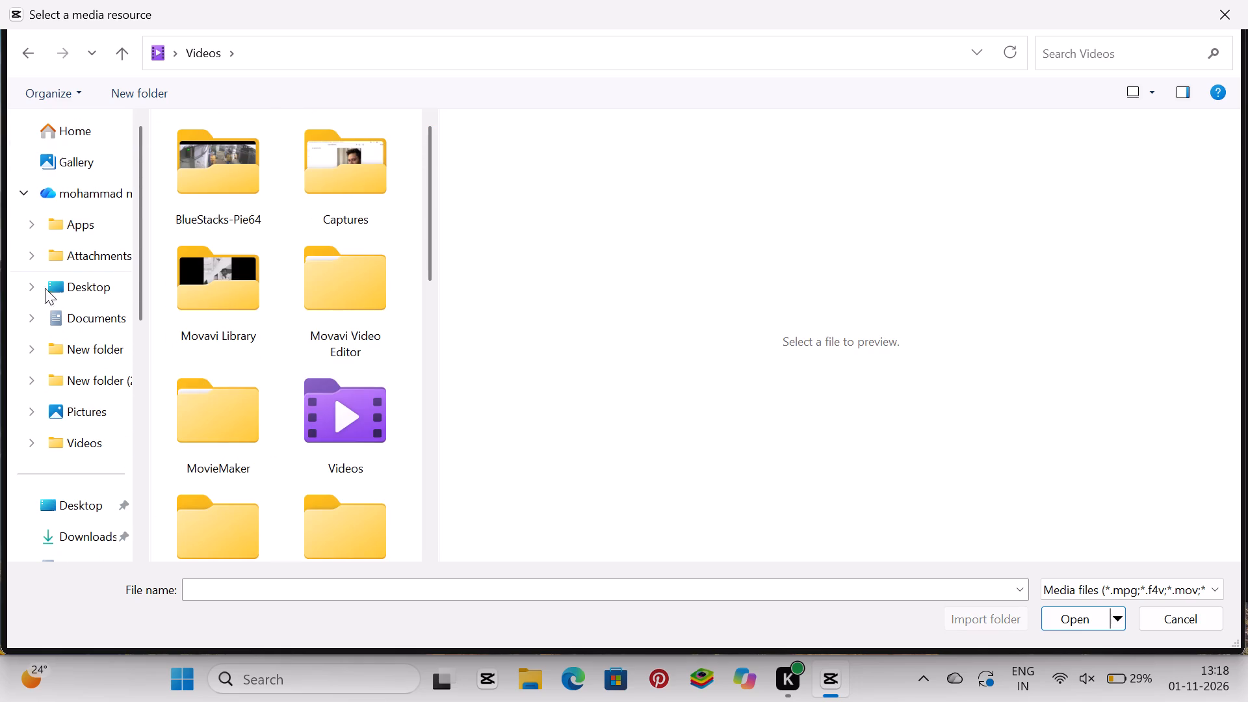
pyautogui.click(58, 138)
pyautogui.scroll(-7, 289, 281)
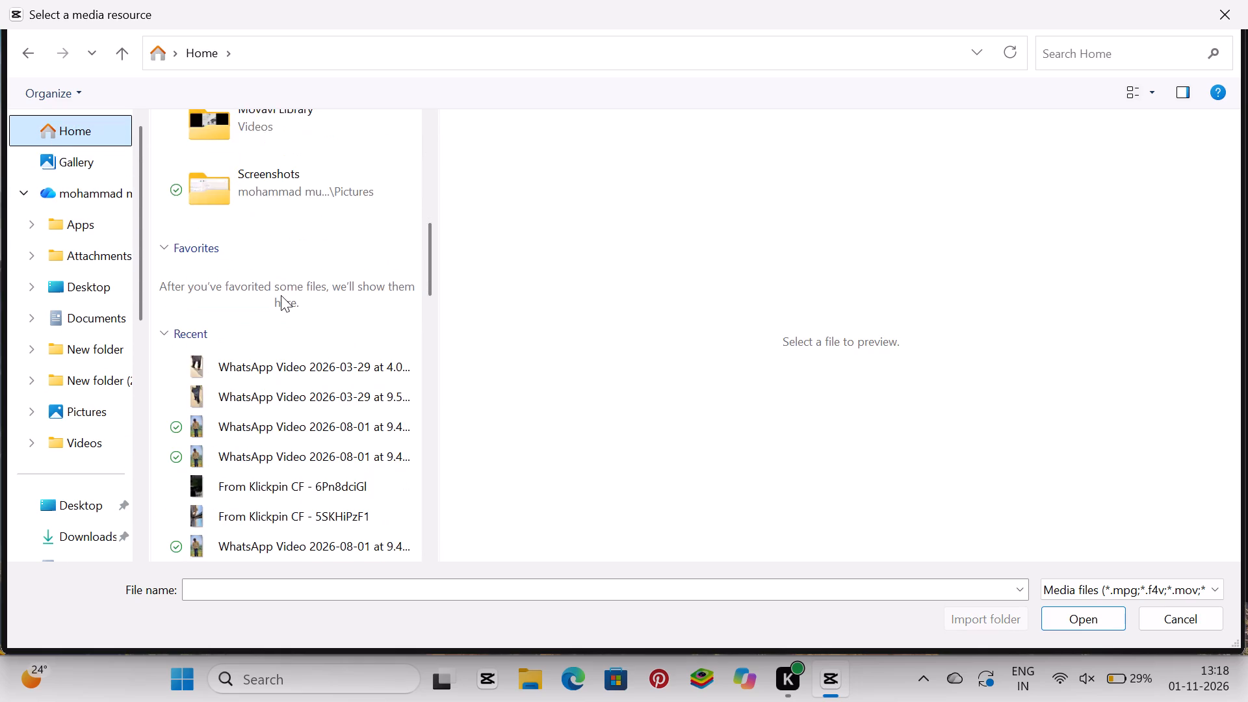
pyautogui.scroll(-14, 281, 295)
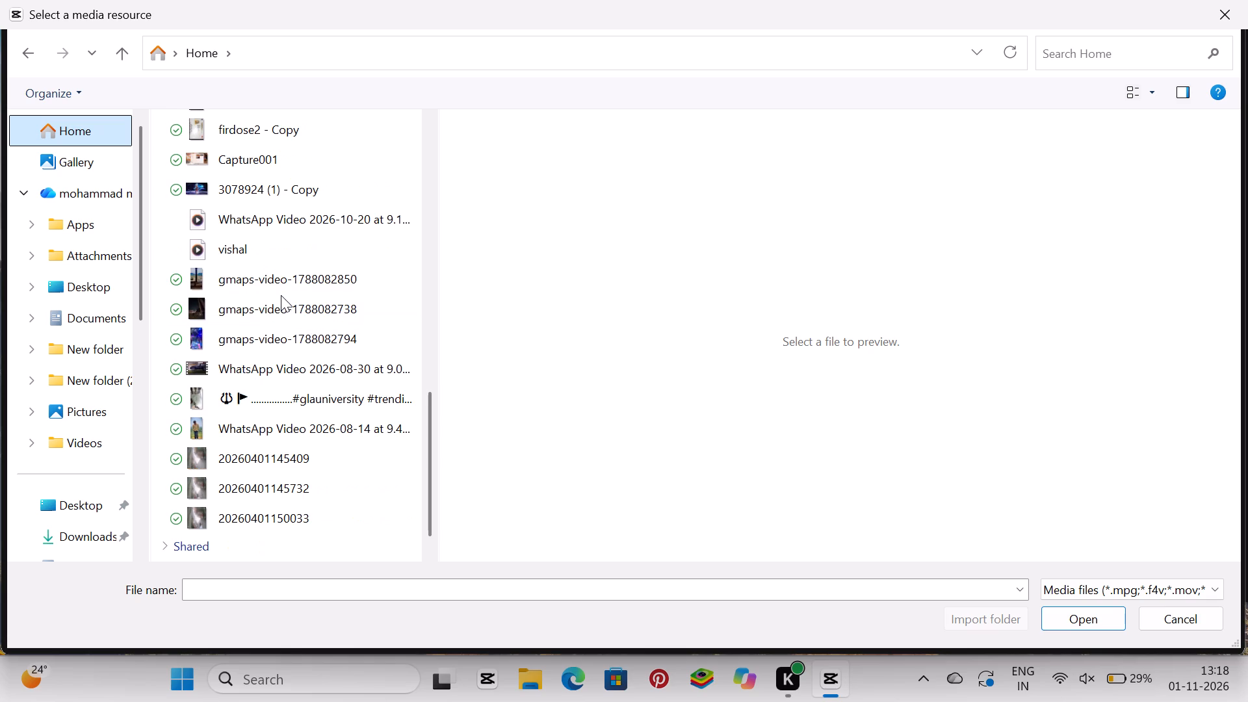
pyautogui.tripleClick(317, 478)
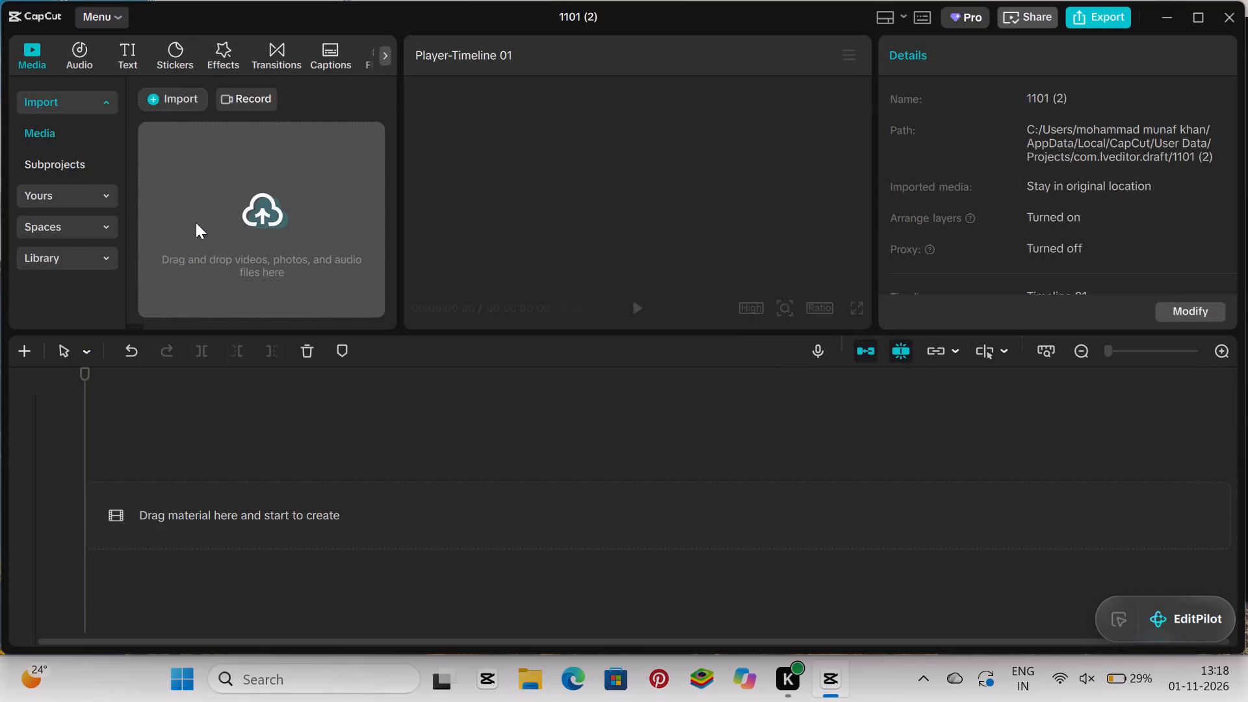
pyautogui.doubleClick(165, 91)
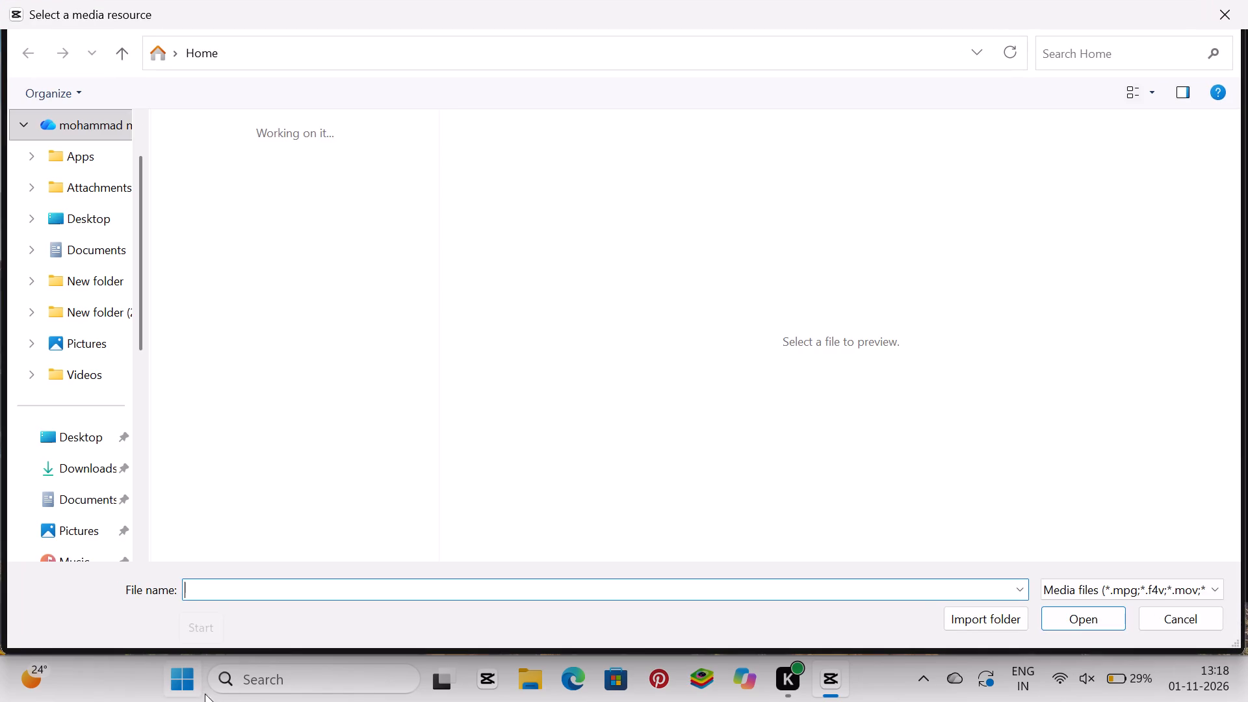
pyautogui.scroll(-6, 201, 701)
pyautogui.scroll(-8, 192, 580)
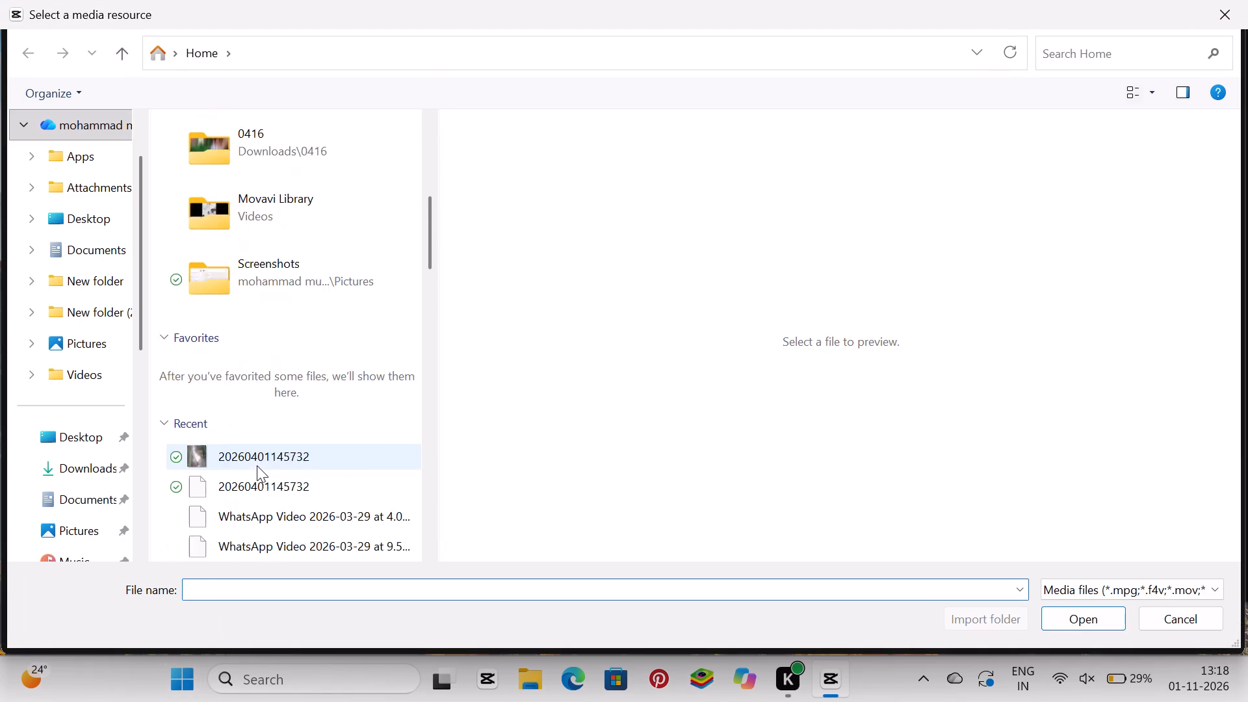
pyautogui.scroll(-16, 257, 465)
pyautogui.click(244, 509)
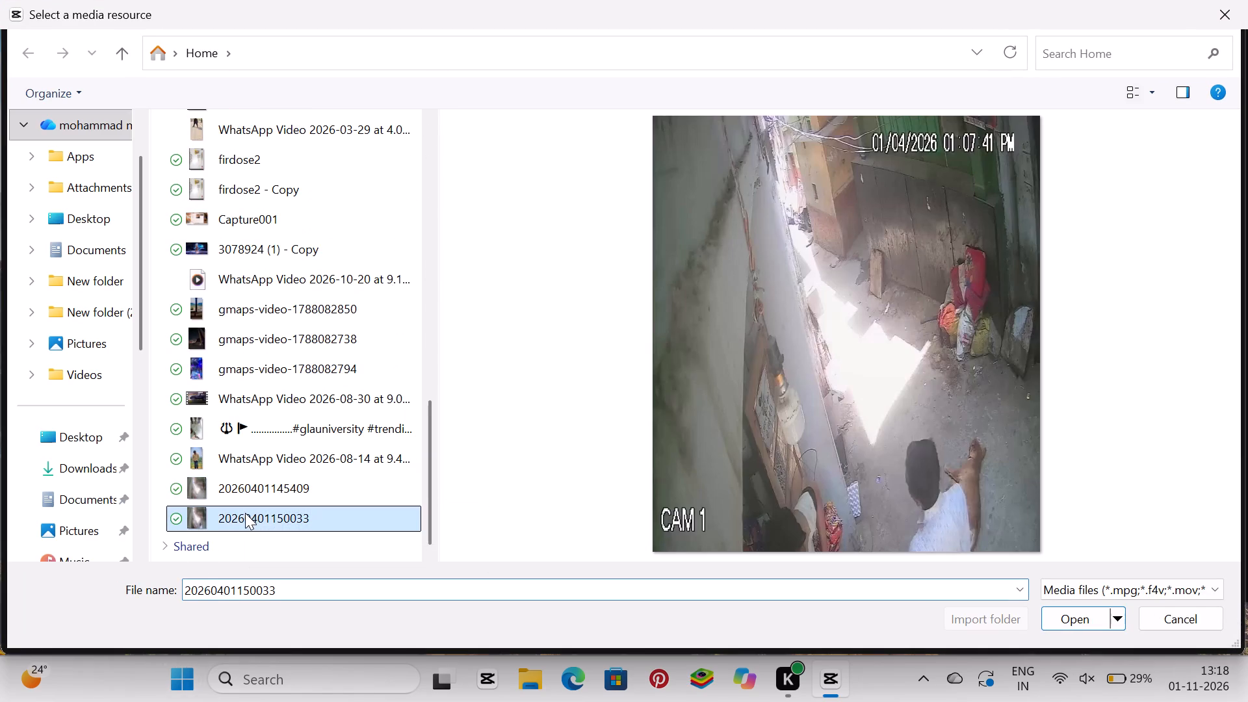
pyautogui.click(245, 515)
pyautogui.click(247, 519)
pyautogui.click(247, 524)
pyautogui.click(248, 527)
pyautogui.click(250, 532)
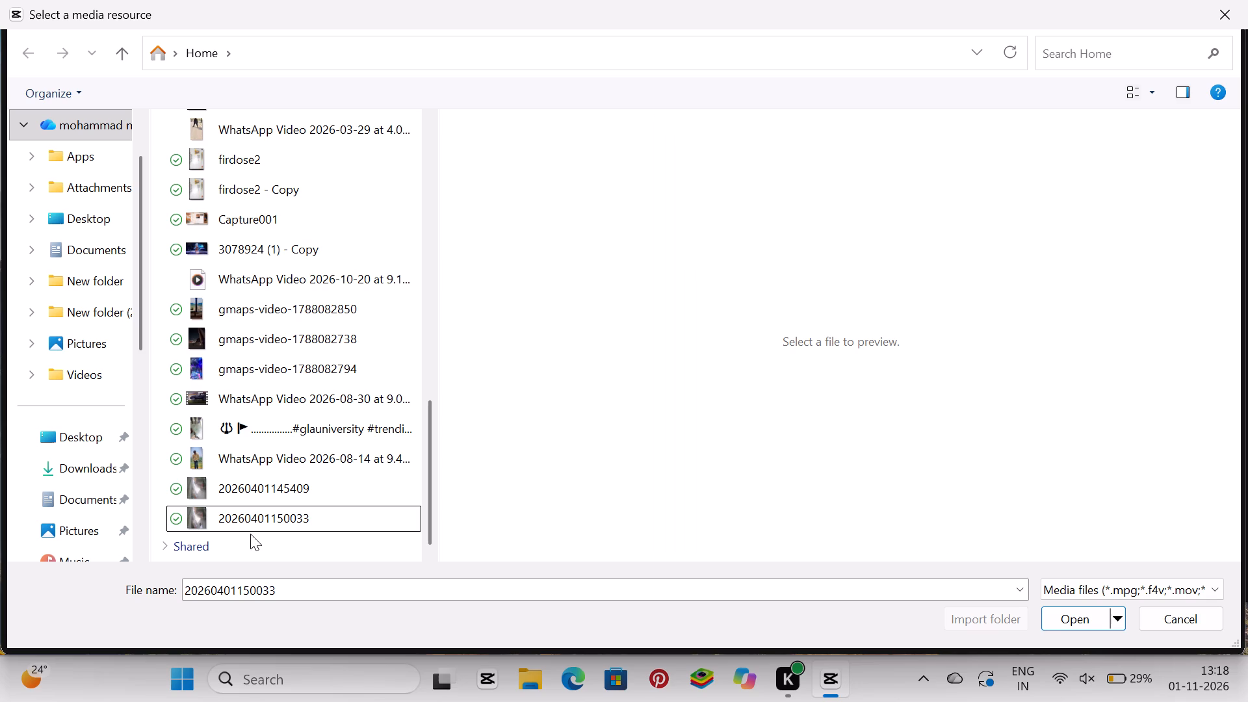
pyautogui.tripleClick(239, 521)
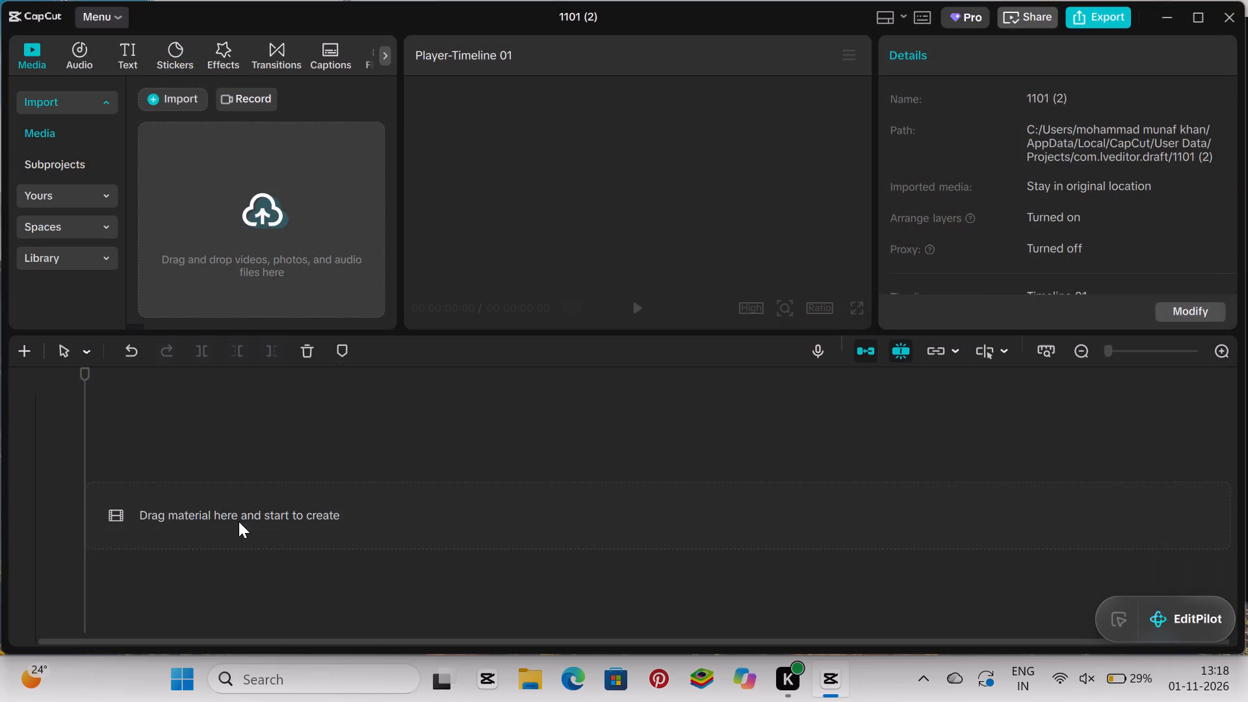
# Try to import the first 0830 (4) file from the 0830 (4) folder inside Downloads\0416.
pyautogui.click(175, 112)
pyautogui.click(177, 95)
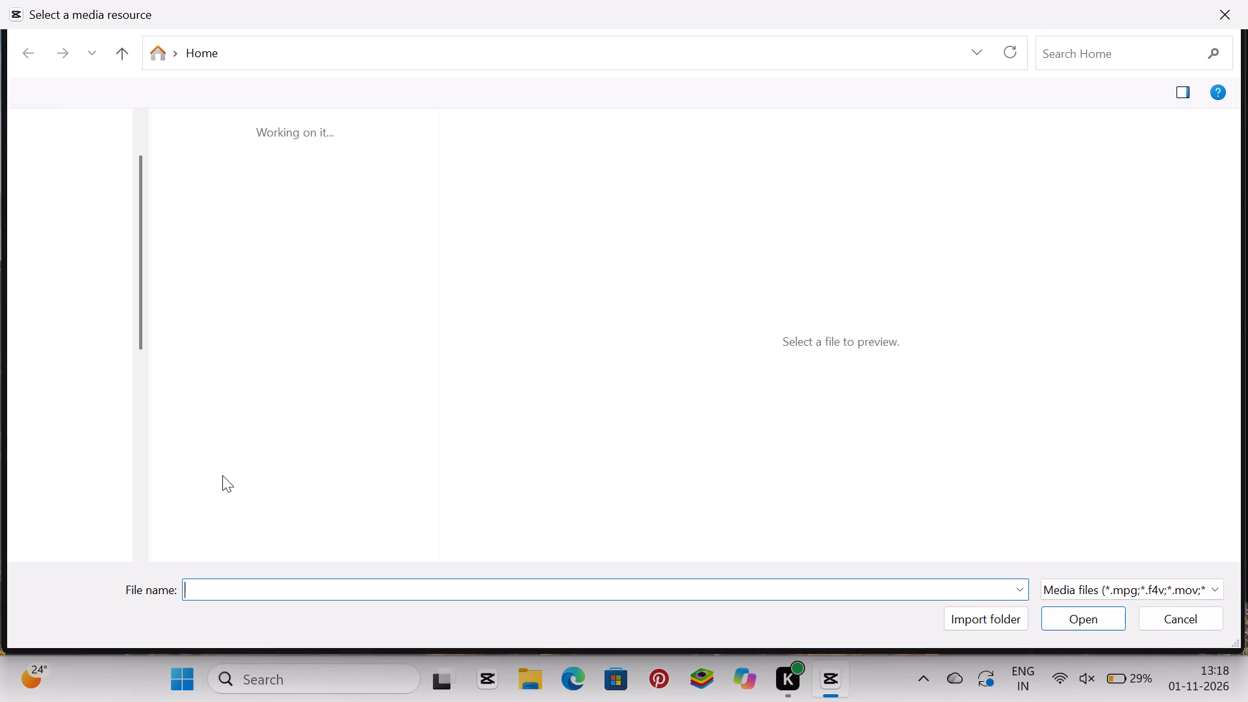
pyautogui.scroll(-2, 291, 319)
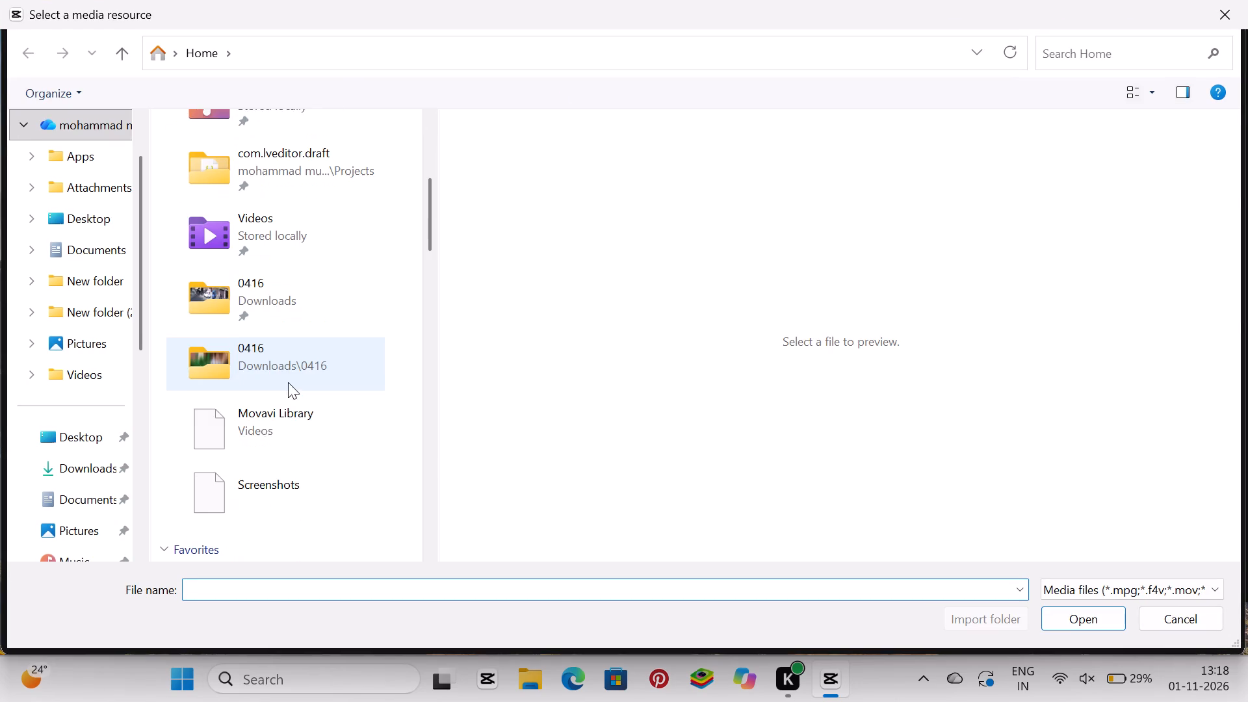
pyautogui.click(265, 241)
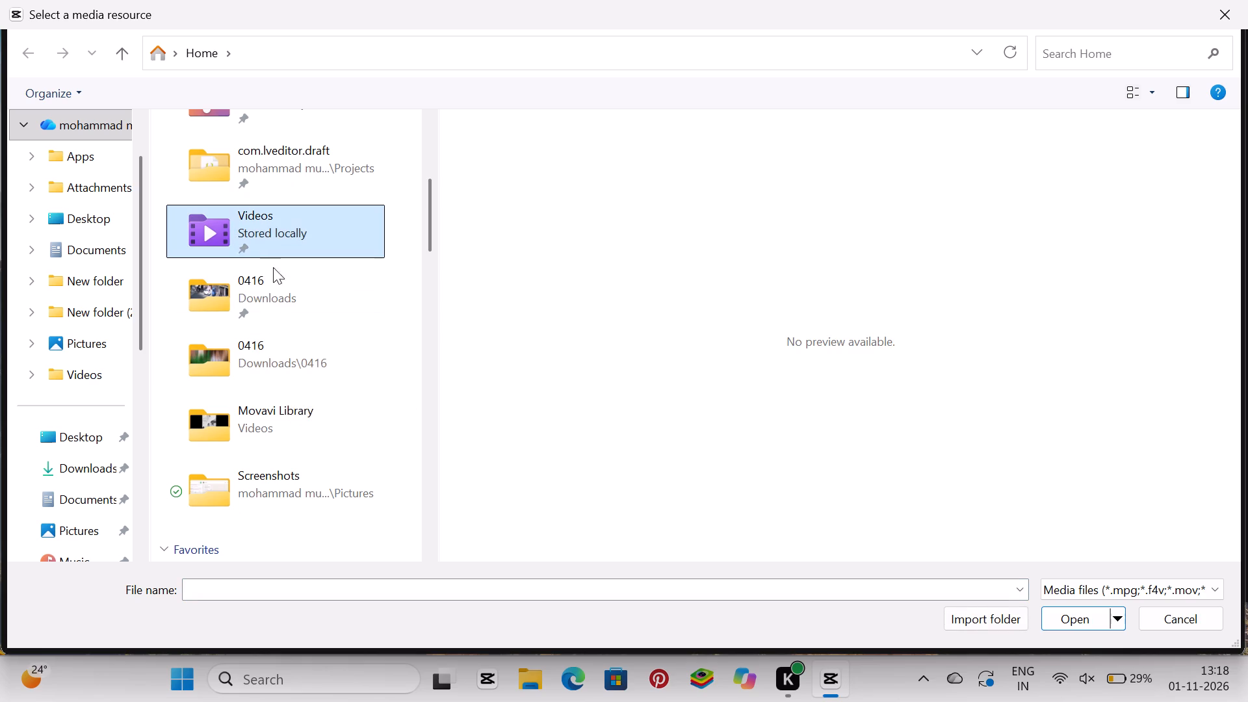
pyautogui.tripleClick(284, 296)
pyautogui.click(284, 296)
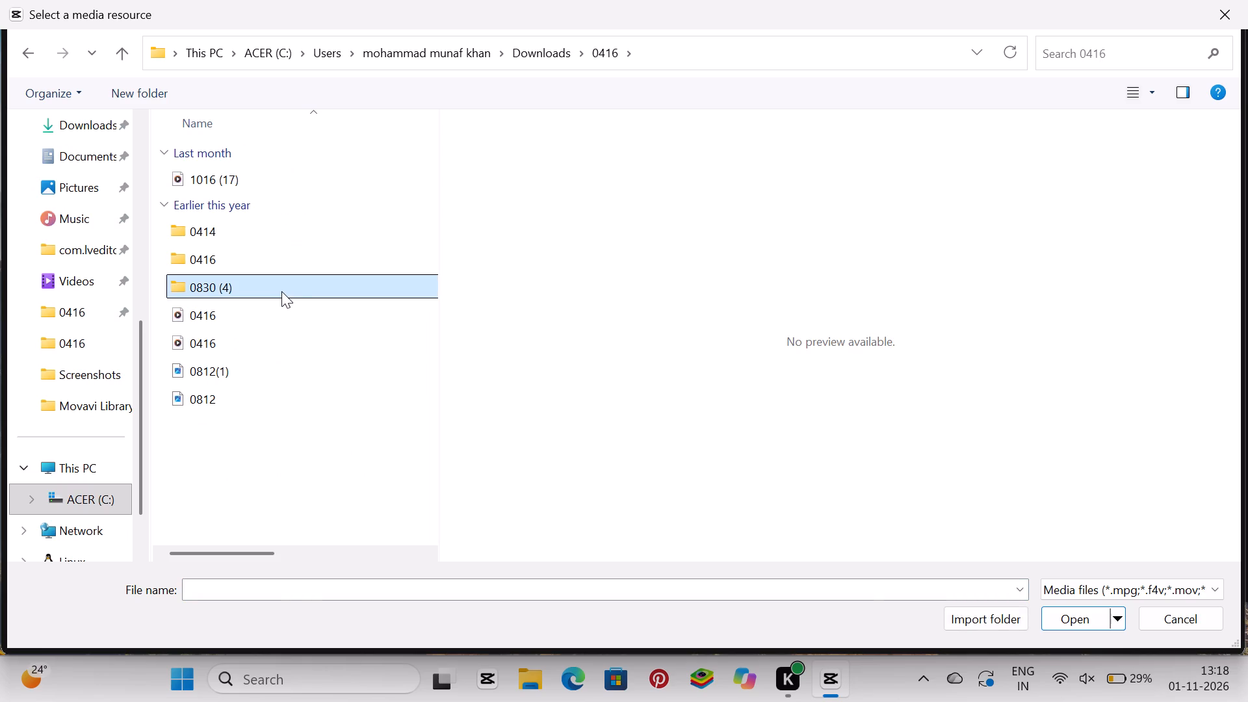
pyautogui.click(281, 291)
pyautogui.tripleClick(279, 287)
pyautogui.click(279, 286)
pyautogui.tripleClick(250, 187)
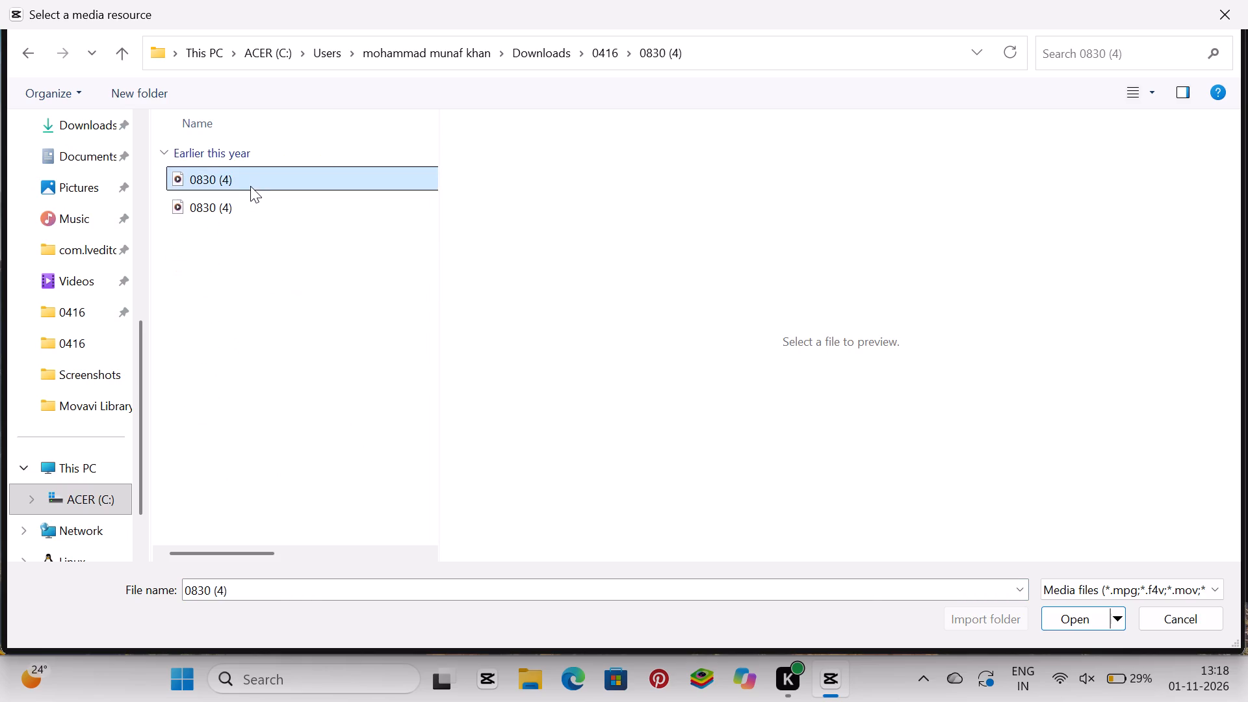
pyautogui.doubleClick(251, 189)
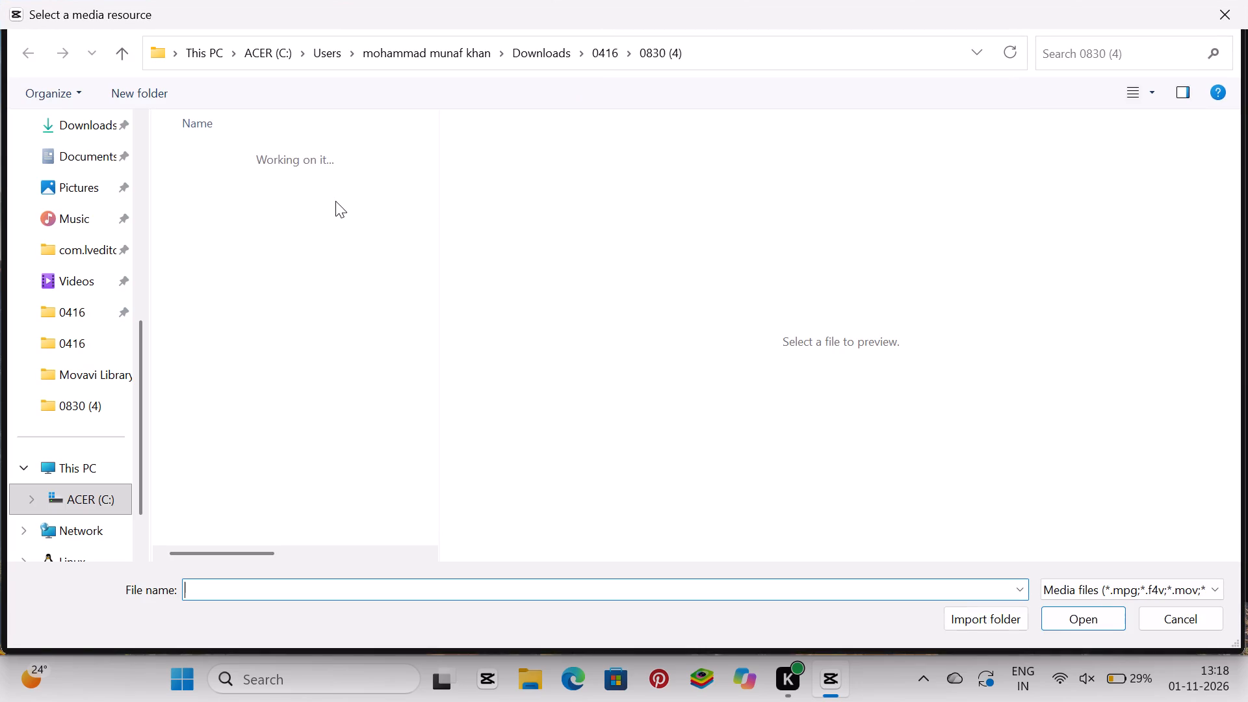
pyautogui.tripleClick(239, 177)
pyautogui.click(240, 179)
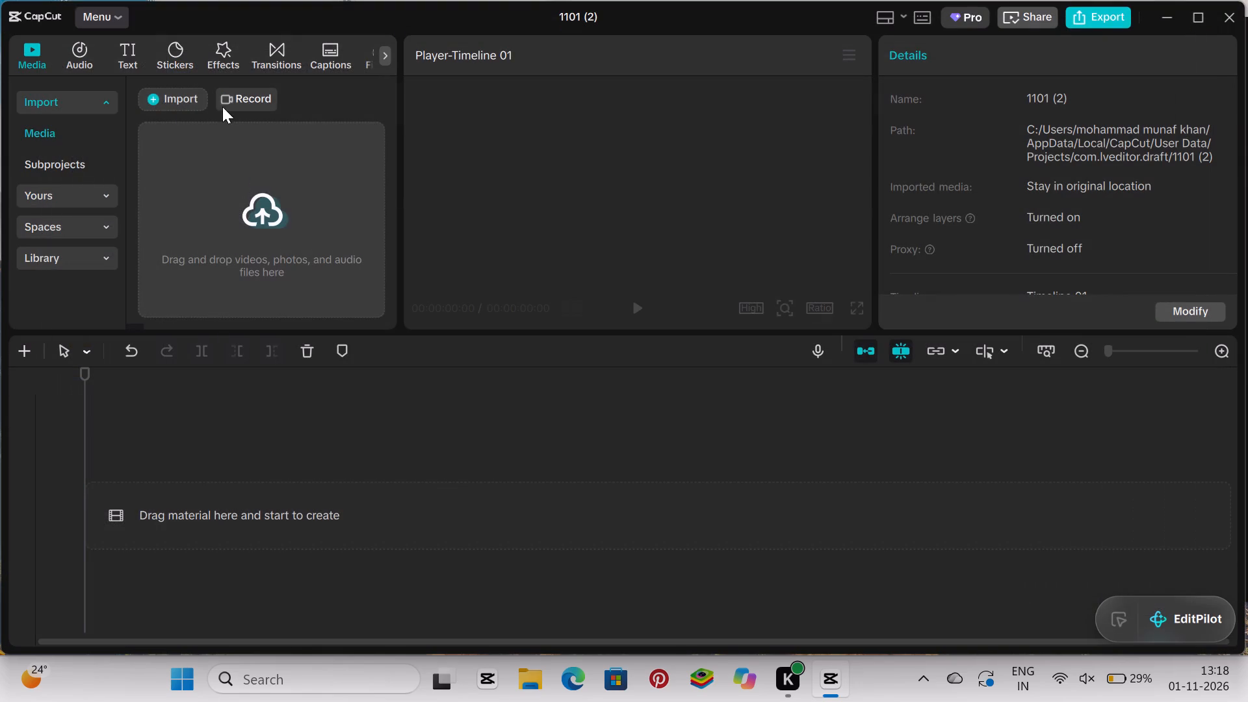
# Reopen the media import and go up from the 0830 (4) folder to Desktop to look for videos.
pyautogui.doubleClick(164, 109)
pyautogui.click(166, 108)
pyautogui.scroll(-4, 271, 281)
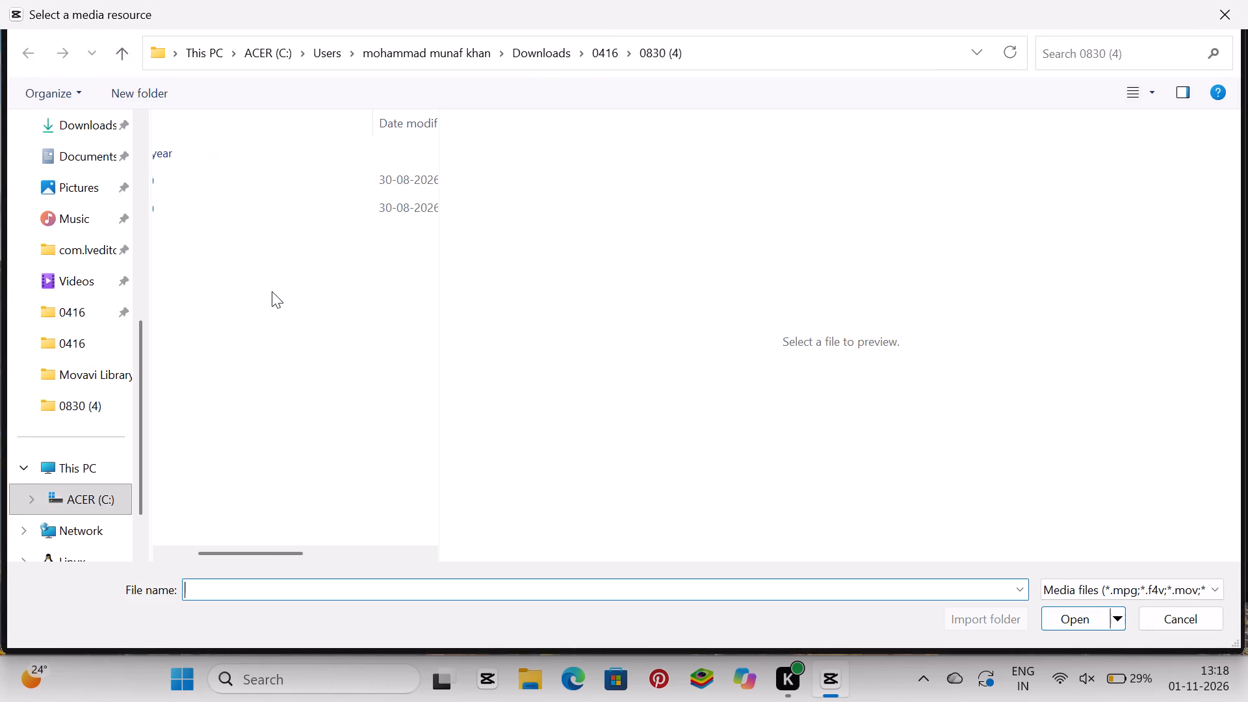
pyautogui.scroll(-5, 272, 291)
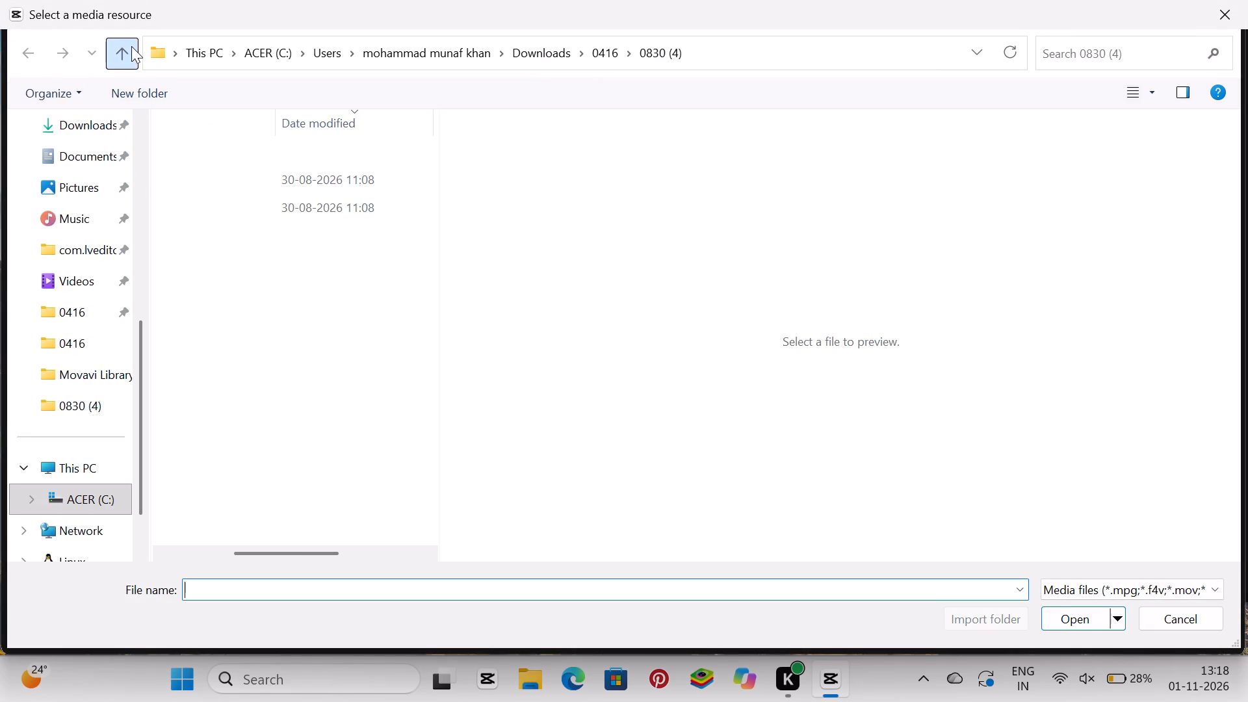
pyautogui.click(131, 46)
pyautogui.tripleClick(130, 46)
pyautogui.tripleClick(131, 47)
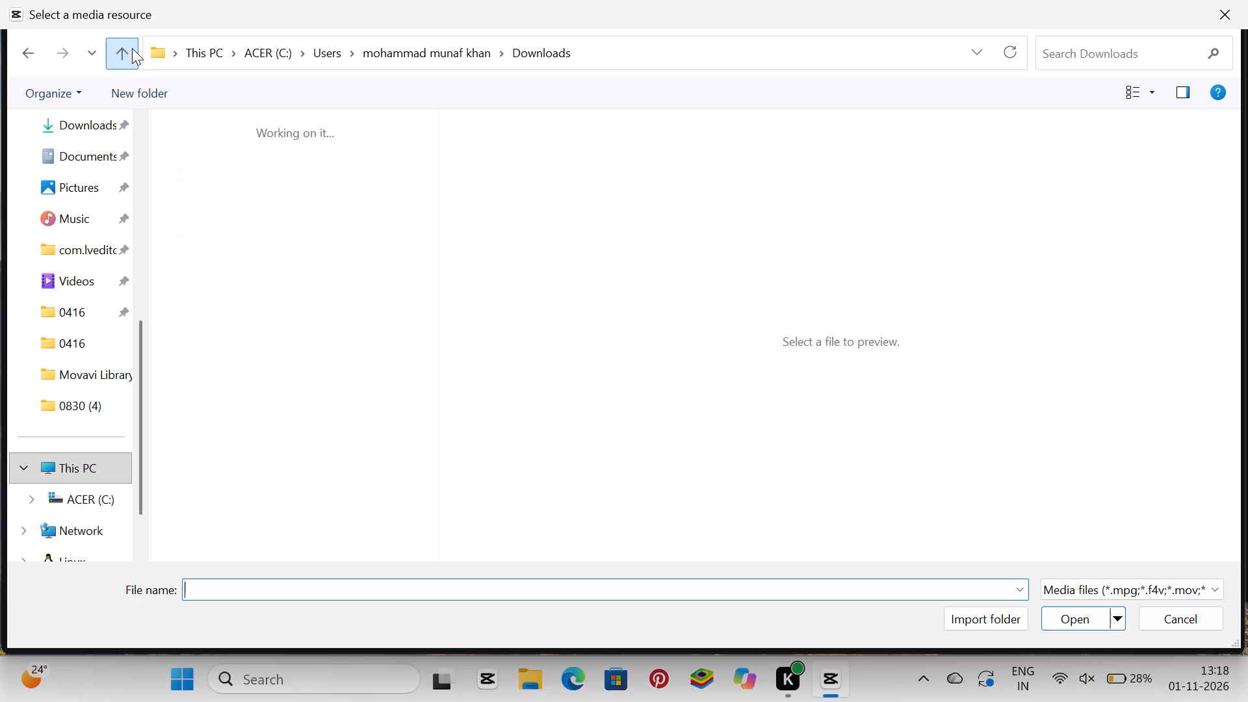
pyautogui.click(134, 49)
pyautogui.scroll(-3, 265, 377)
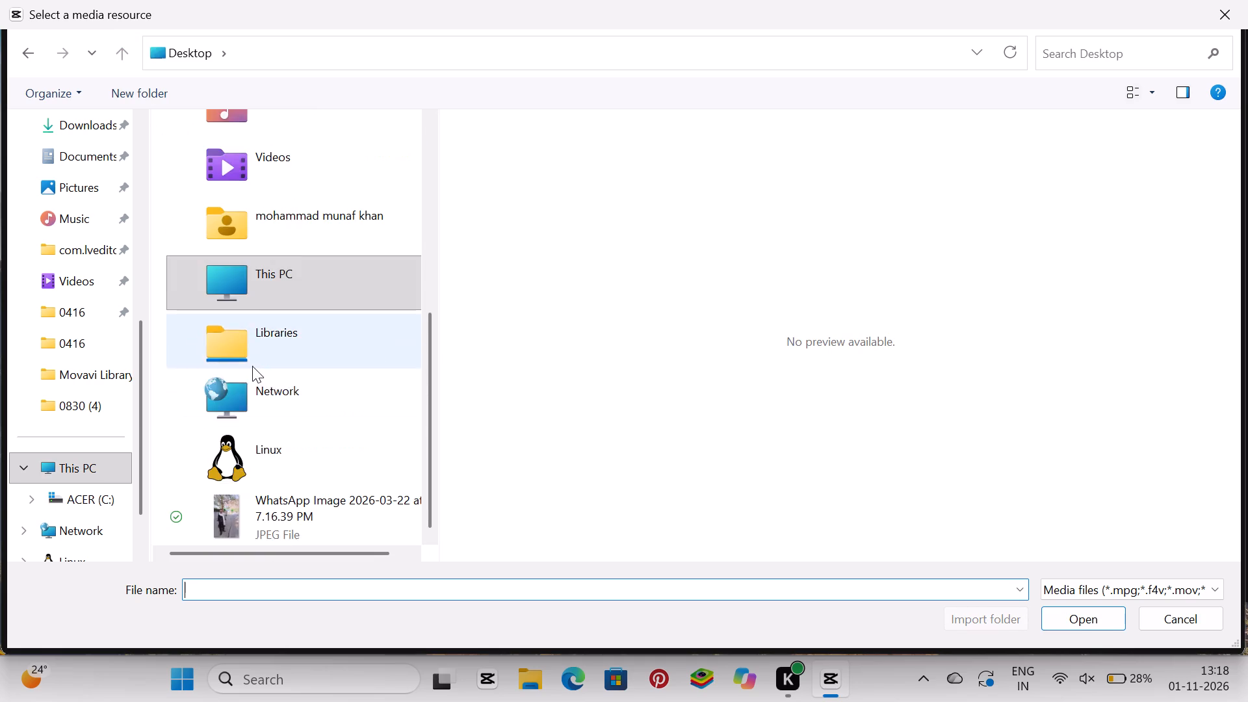
pyautogui.scroll(4, 252, 366)
pyautogui.scroll(-11, 255, 367)
# Browse the Videos folder, its Movavi Library subfolder and the ACER (C:) drive for a video to import.
pyautogui.click(99, 287)
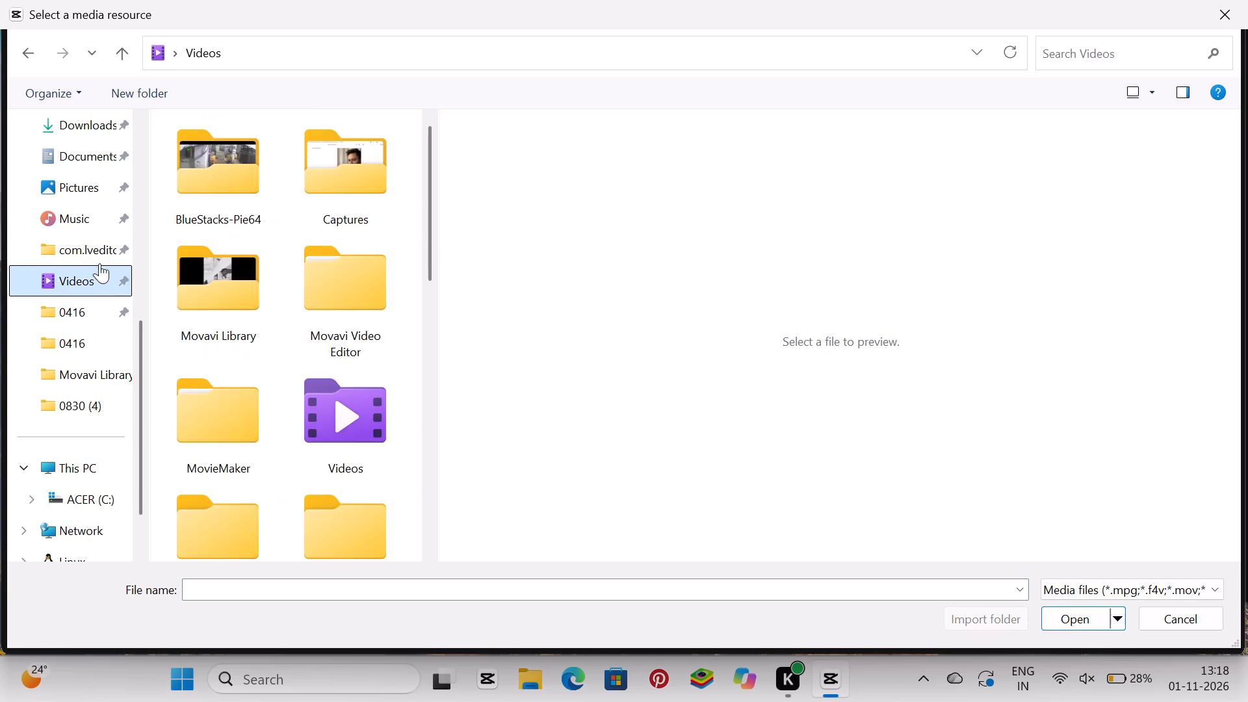
pyautogui.scroll(-5, 344, 369)
pyautogui.scroll(3, 344, 378)
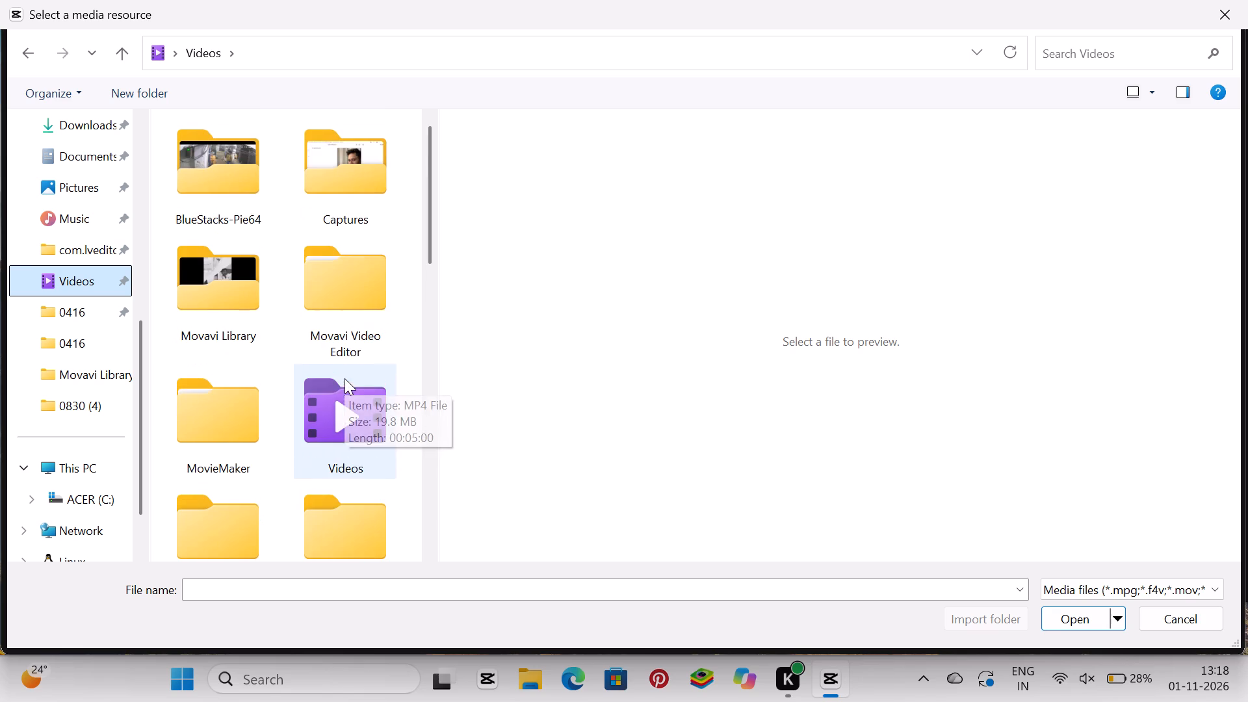
pyautogui.scroll(2, 344, 378)
pyautogui.tripleClick(238, 287)
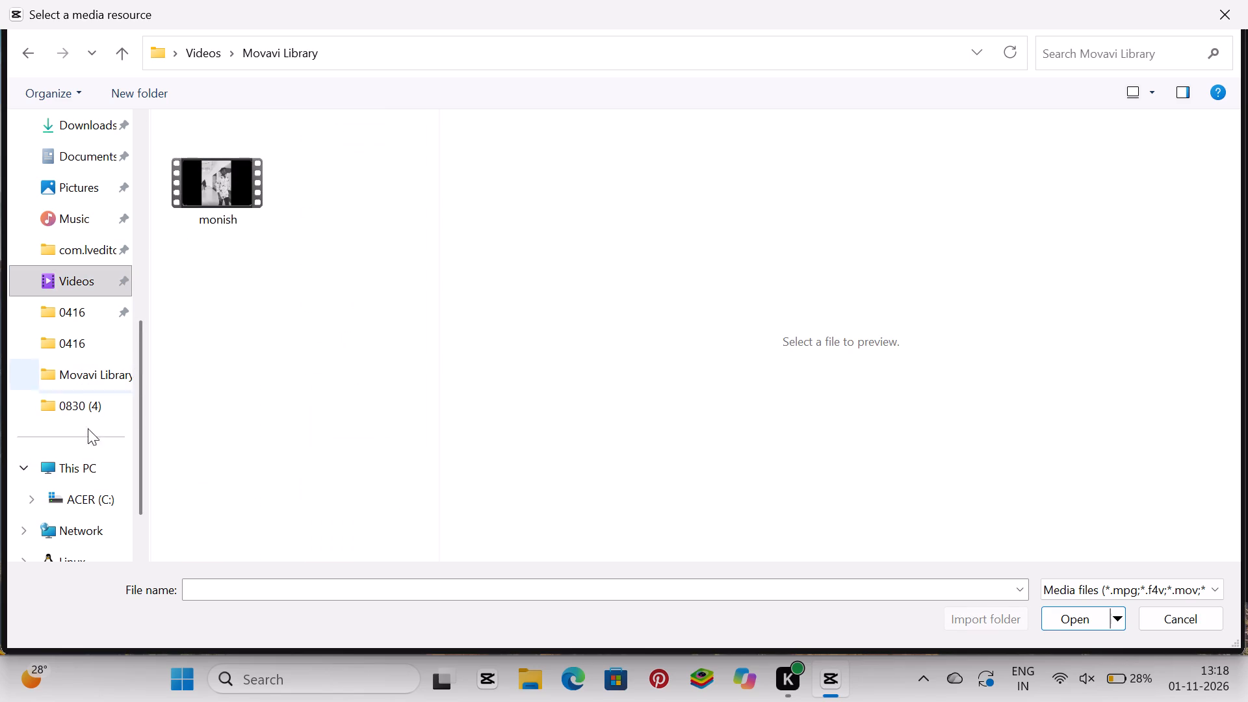
pyautogui.click(91, 471)
pyautogui.click(87, 506)
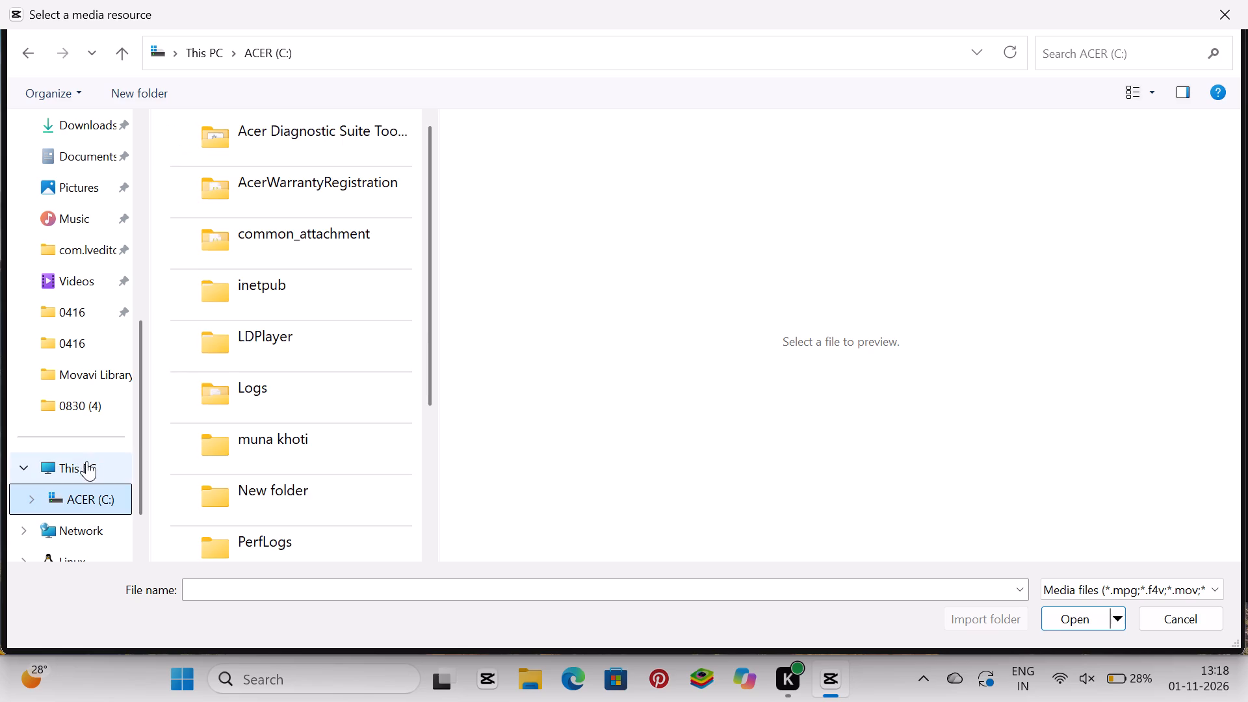
pyautogui.scroll(-9, 242, 347)
pyautogui.click(81, 474)
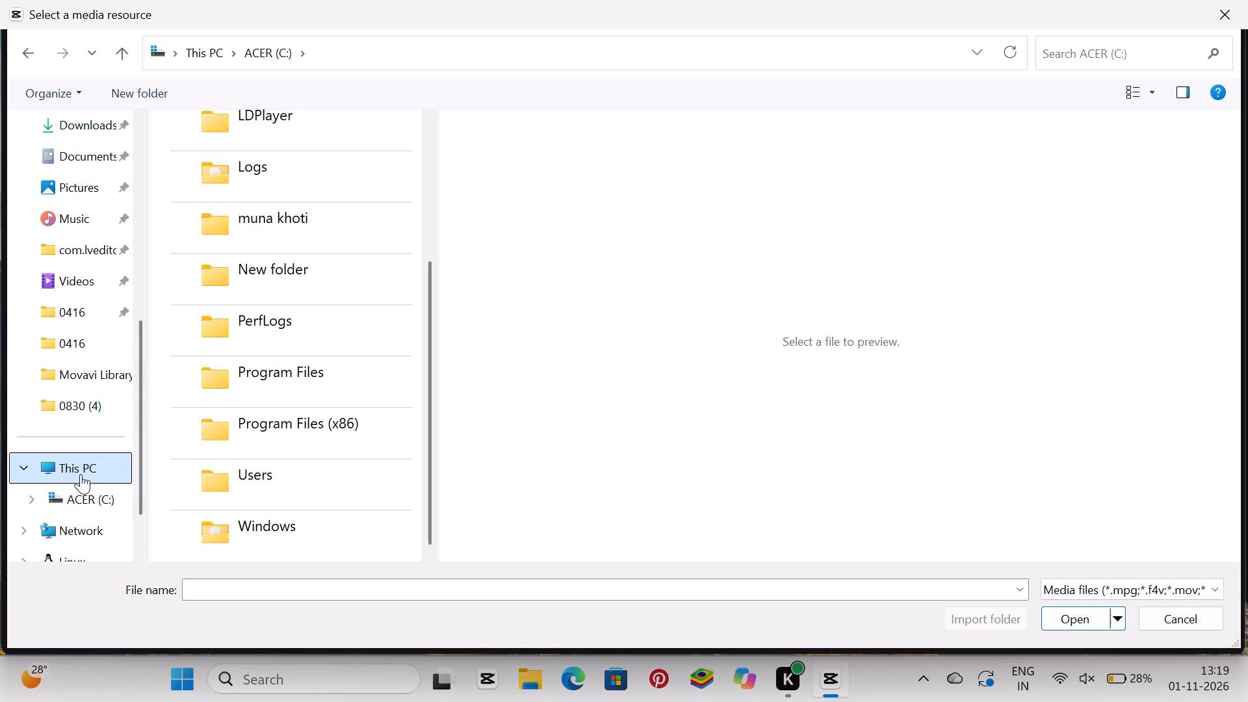
# Browse the 0416 folder inside Downloads\0416 and the ACER (C:) drive for a video to import.
pyautogui.click(90, 526)
pyautogui.click(83, 324)
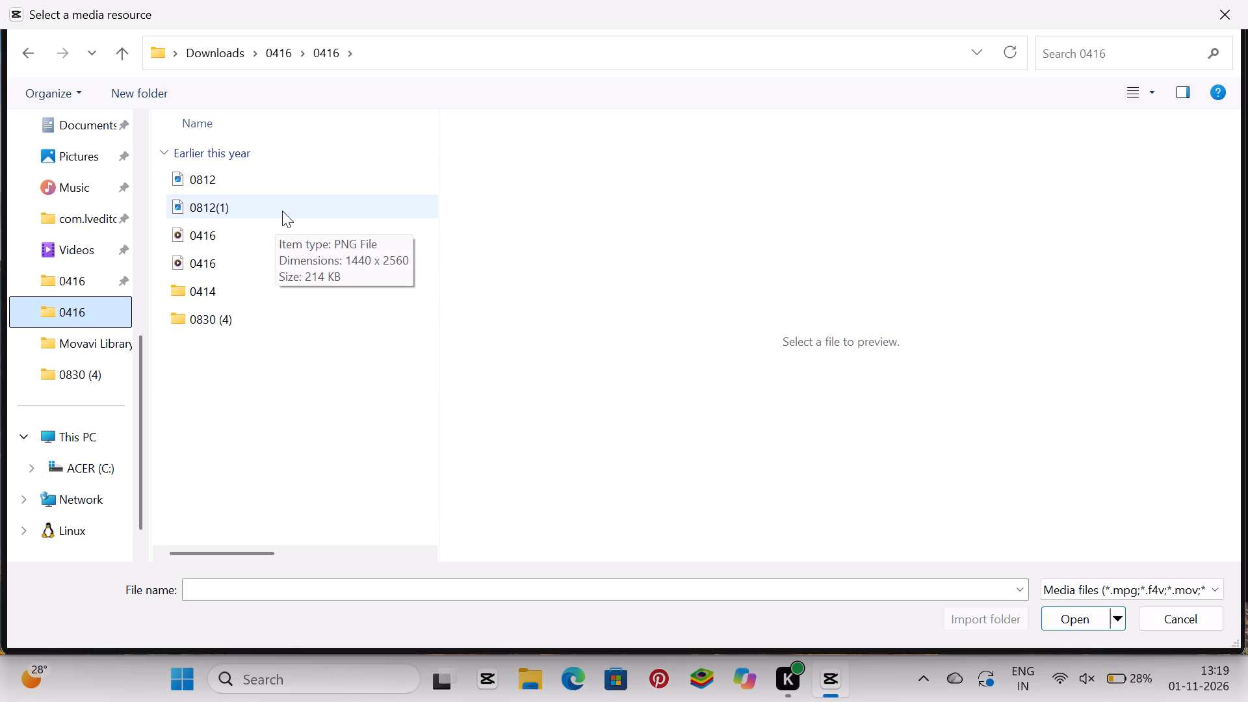
pyautogui.scroll(-3, 201, 293)
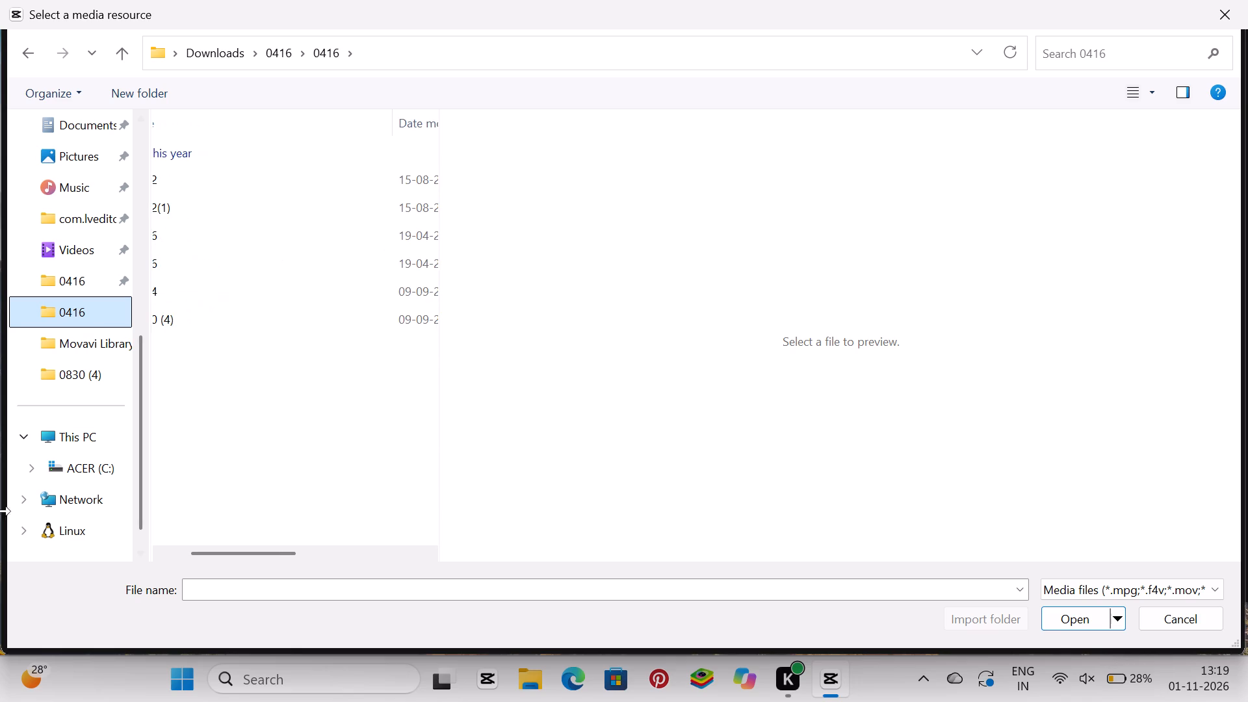
pyautogui.click(77, 417)
pyautogui.click(89, 435)
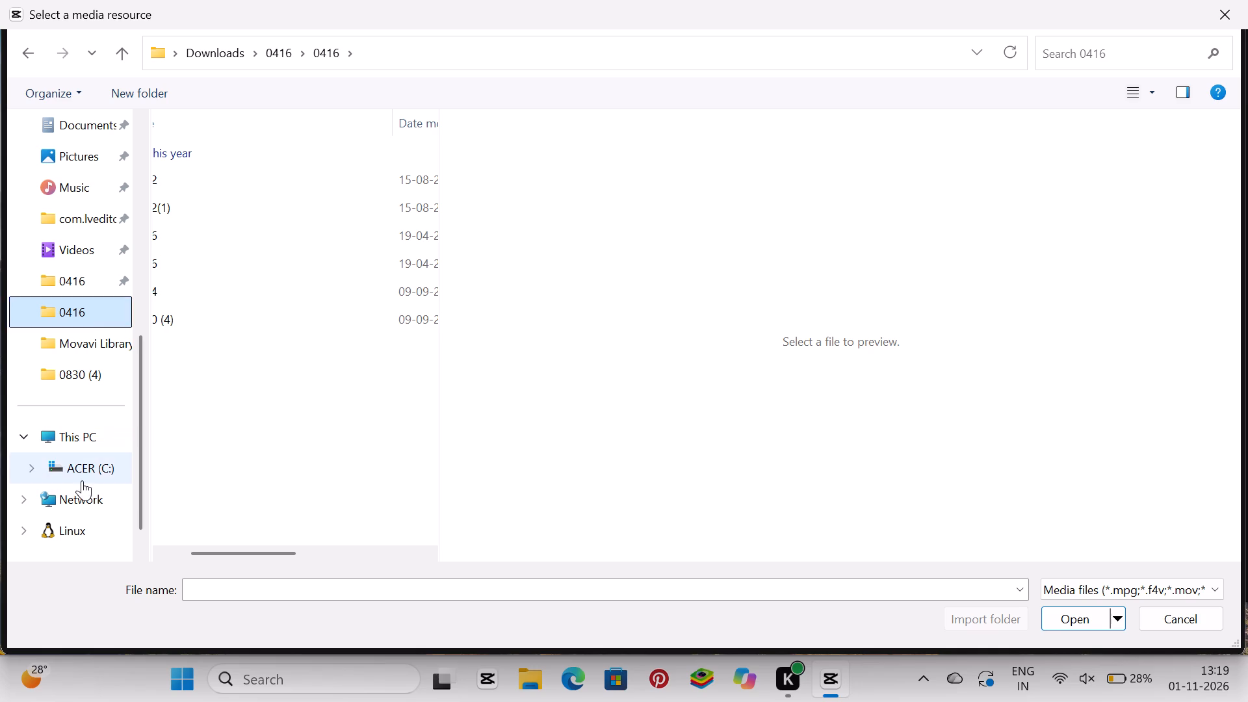
pyautogui.click(82, 480)
pyautogui.scroll(-6, 326, 209)
pyautogui.scroll(-2, 271, 413)
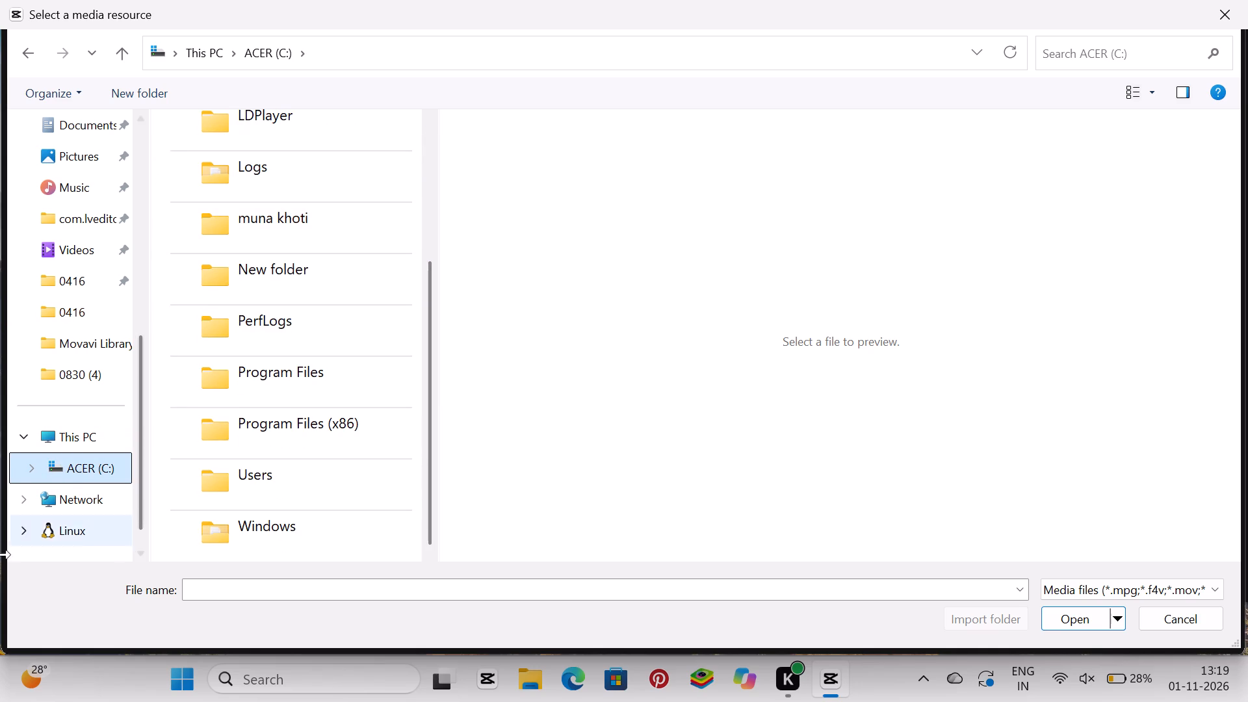
pyautogui.click(71, 484)
pyautogui.scroll(-2, 442, 188)
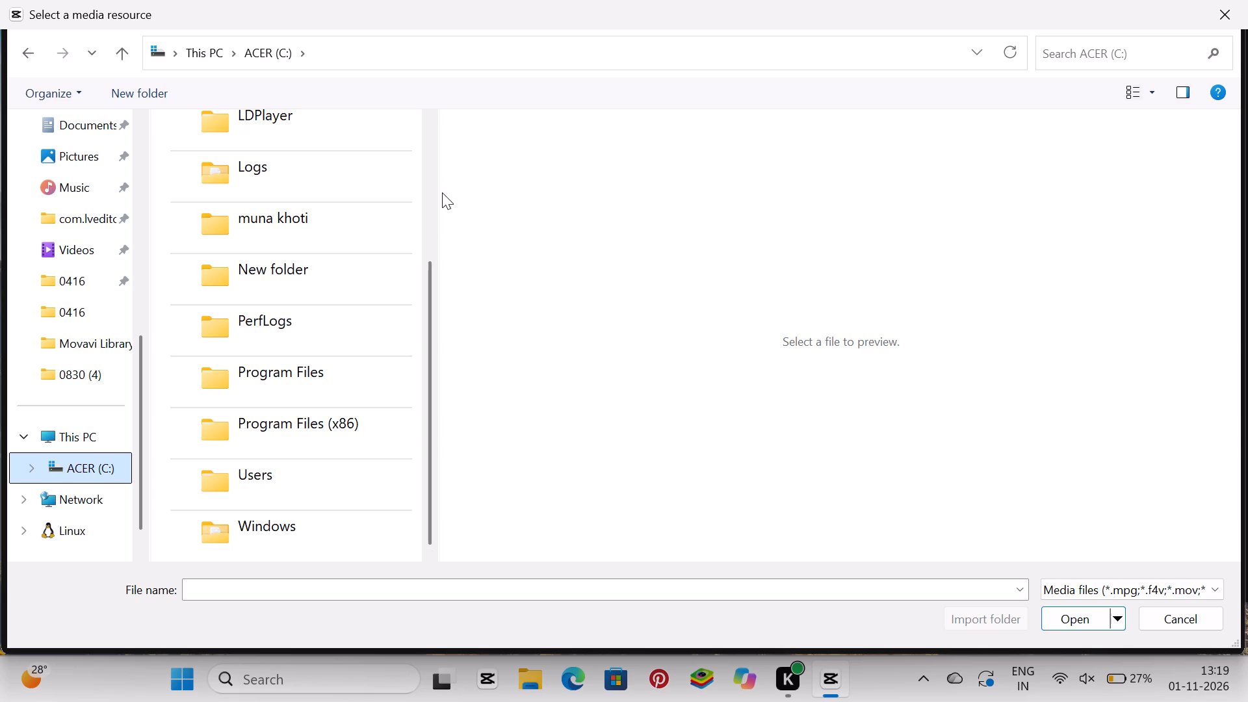
pyautogui.scroll(-5, 441, 193)
pyautogui.scroll(-7, 321, 261)
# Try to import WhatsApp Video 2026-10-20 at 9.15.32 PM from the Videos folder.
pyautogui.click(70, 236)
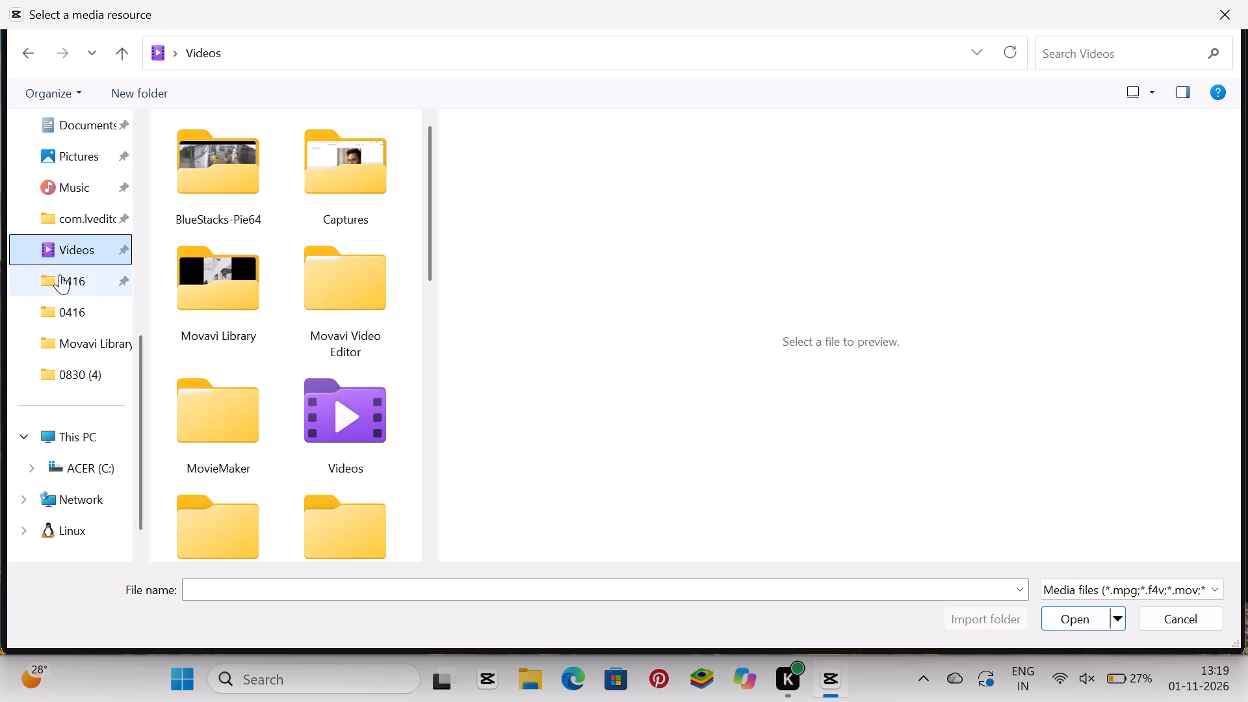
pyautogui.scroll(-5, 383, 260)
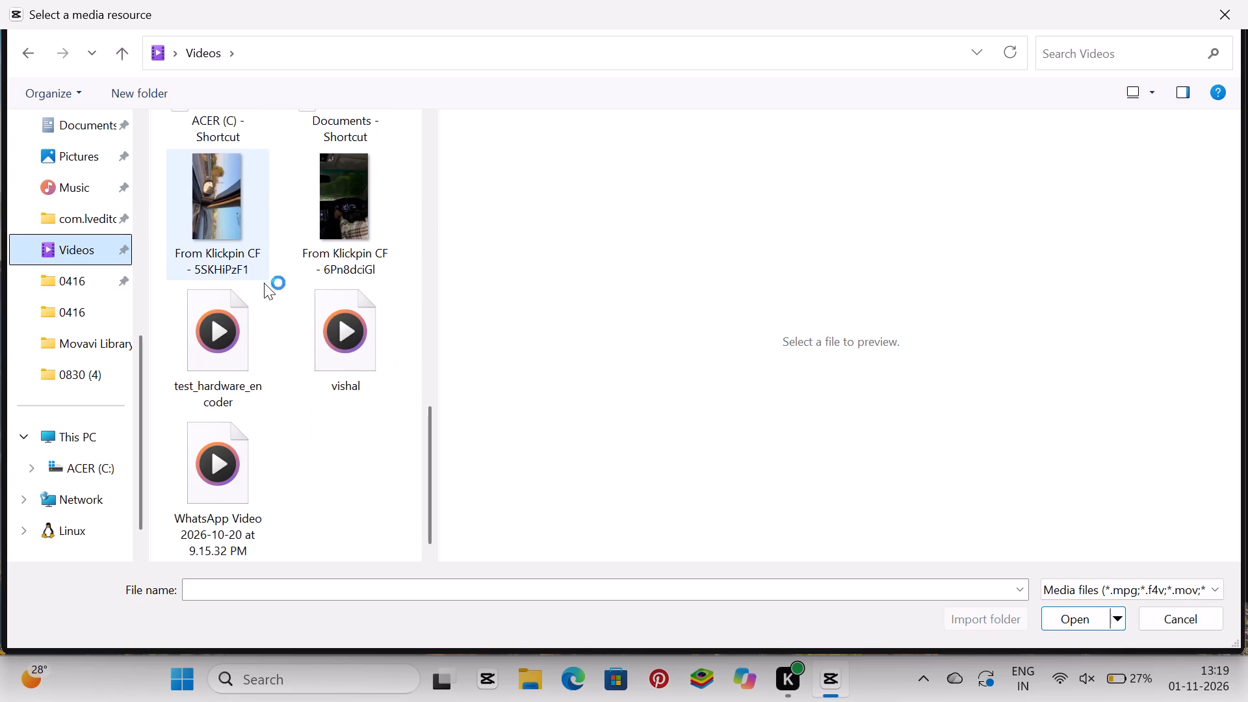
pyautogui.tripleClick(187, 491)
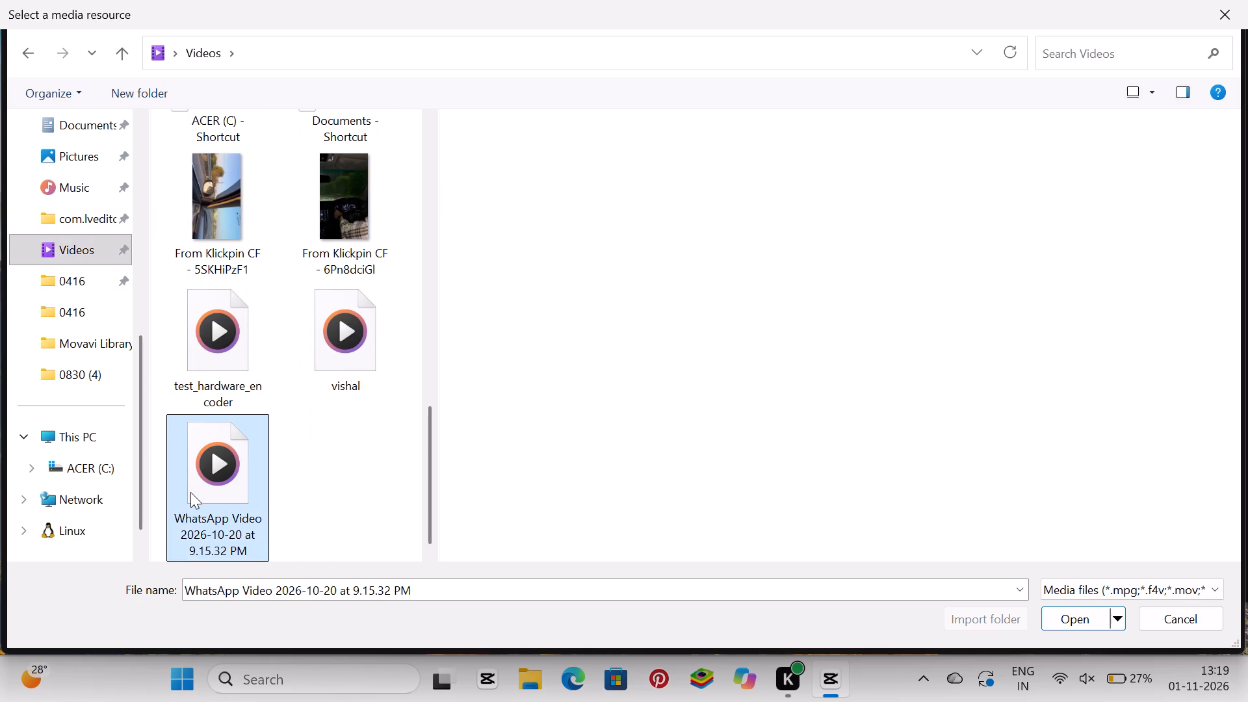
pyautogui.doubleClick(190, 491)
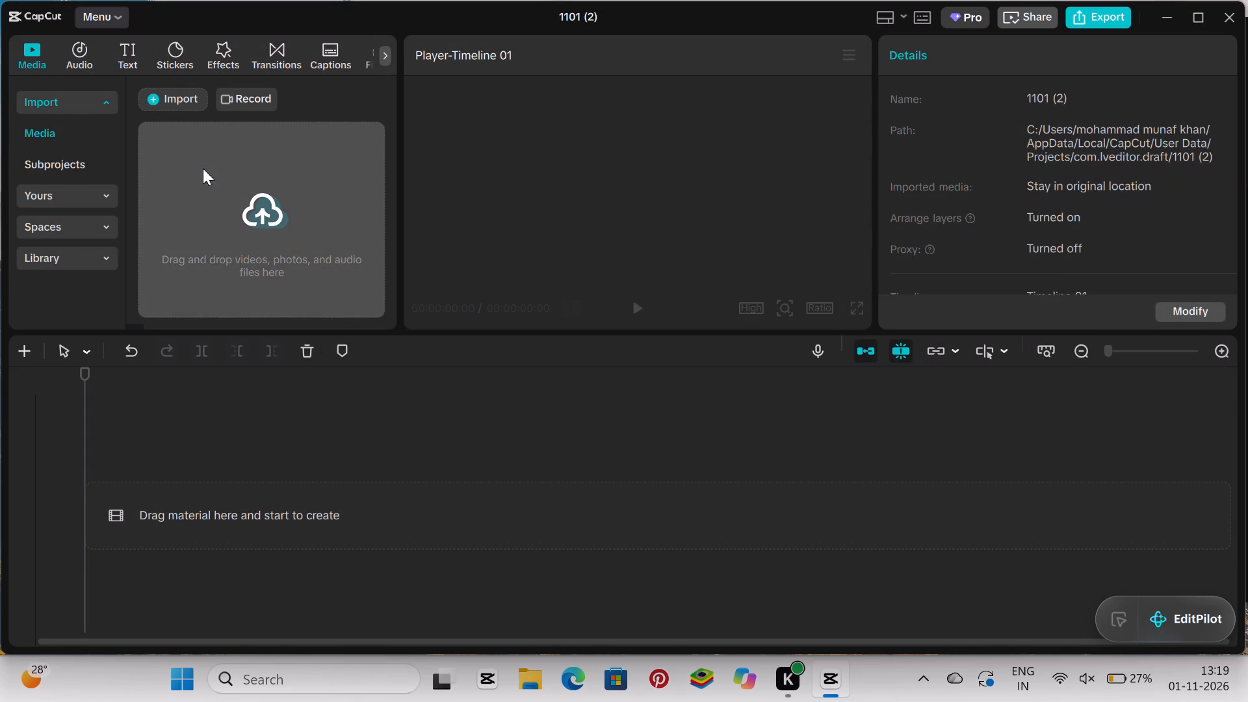
# Reopen the media import and check the XenderDownload folder inside Videos\Videos for a video to import.
pyautogui.click(215, 216)
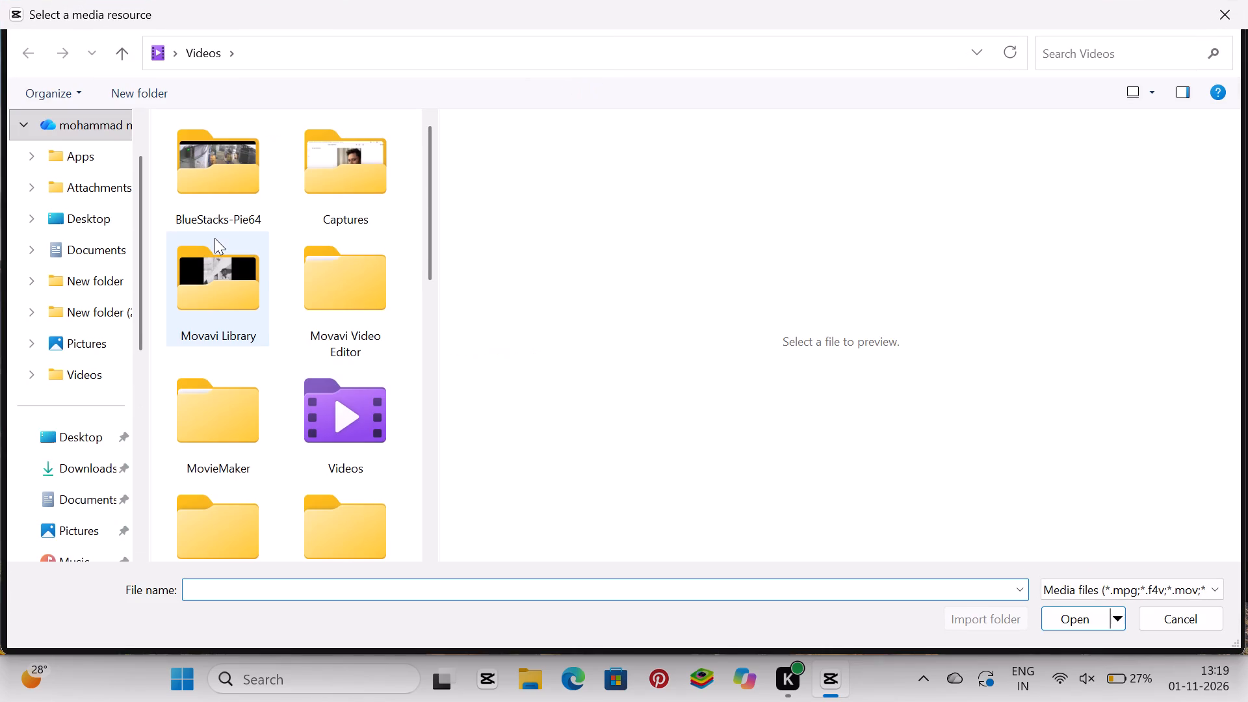
pyautogui.click(336, 166)
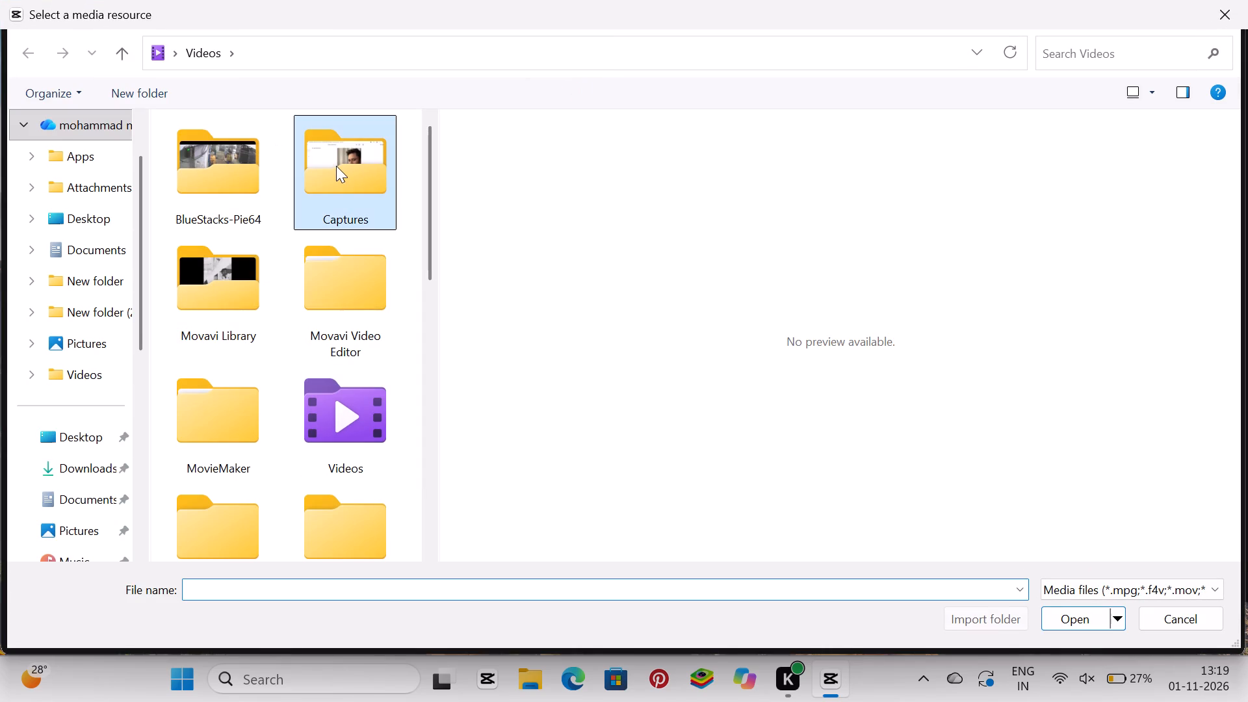
pyautogui.click(383, 441)
pyautogui.click(383, 440)
pyautogui.doubleClick(379, 434)
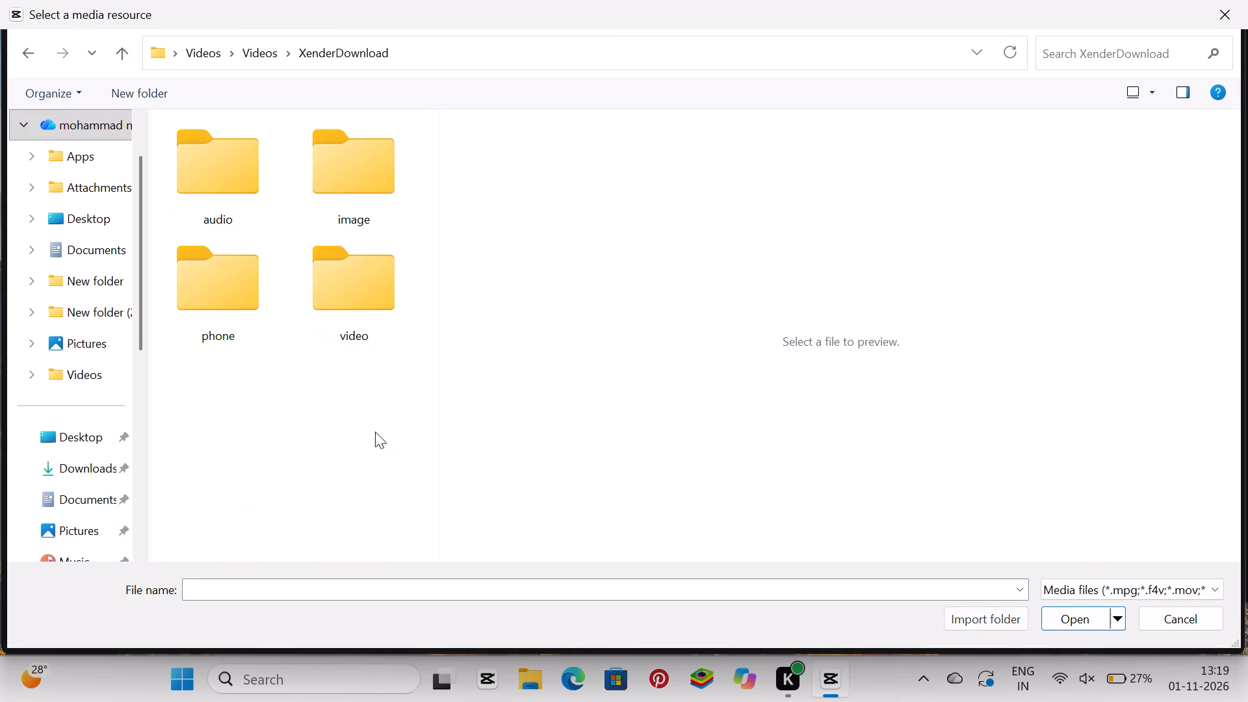
pyautogui.scroll(-1, 286, 313)
# Go back up to the Videos\Videos folder and import the From KlickPin CF vasco motivation clip.
pyautogui.click(114, 51)
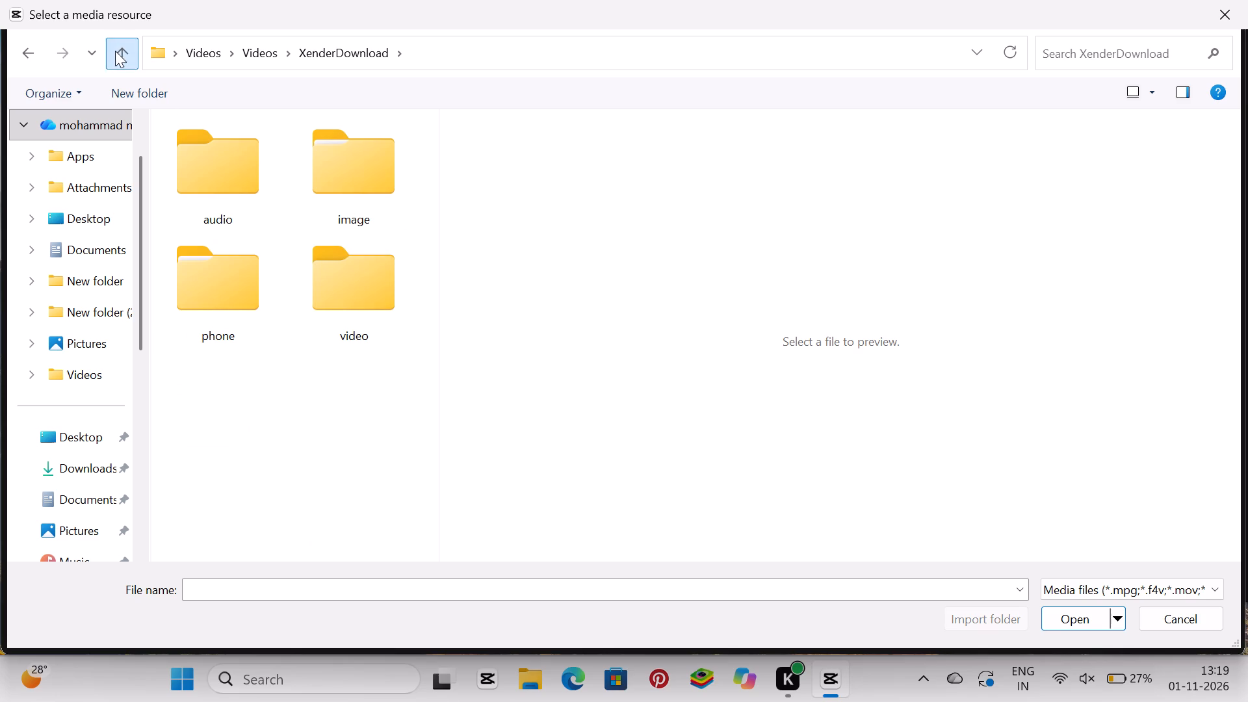
pyautogui.scroll(-5, 233, 207)
pyautogui.tripleClick(198, 462)
pyautogui.doubleClick(198, 462)
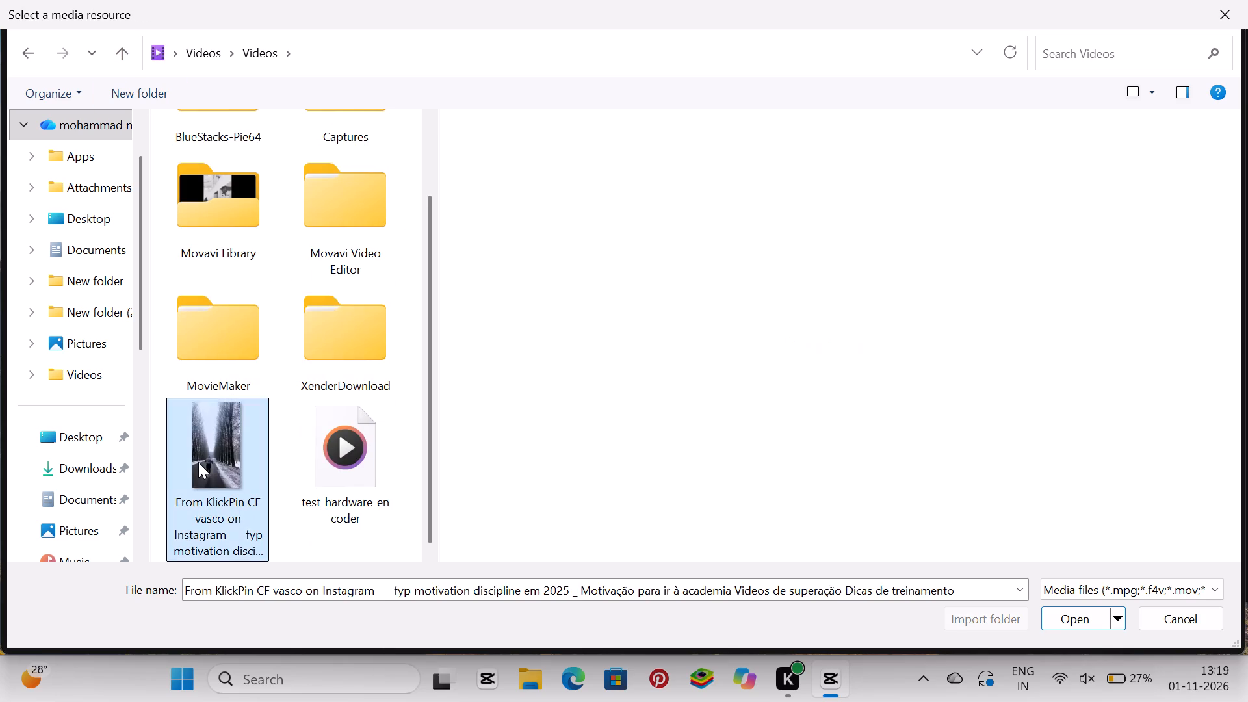
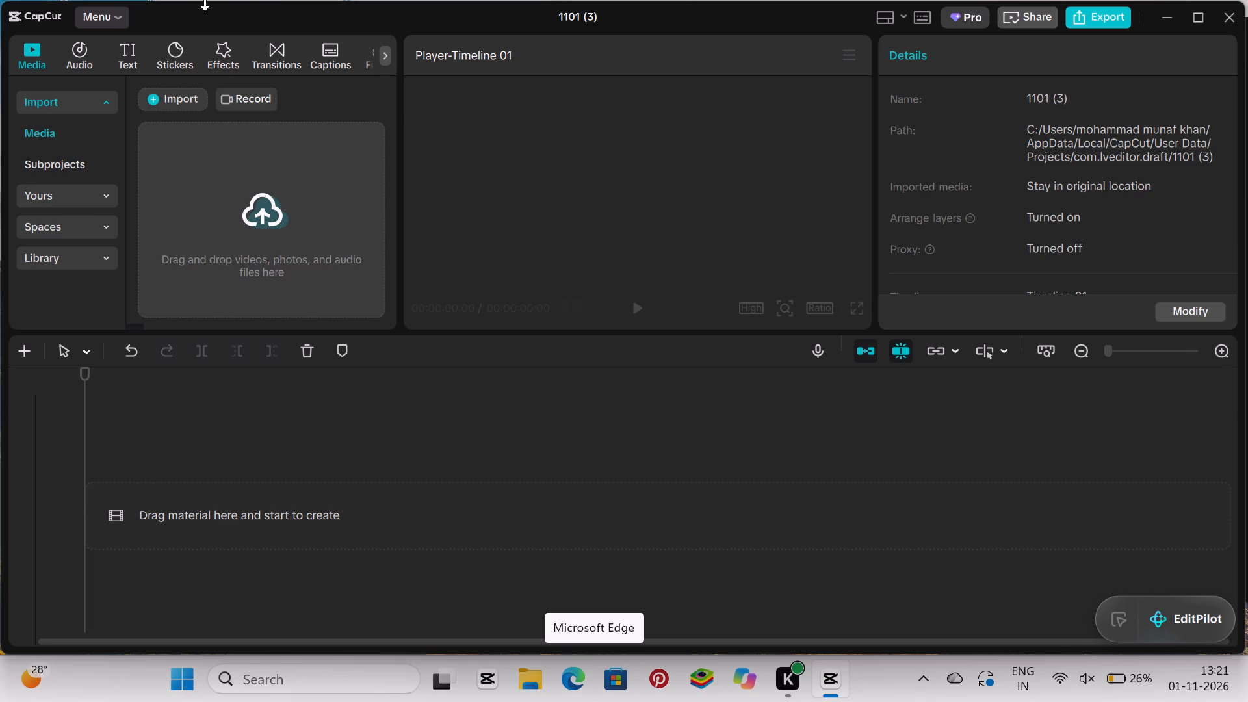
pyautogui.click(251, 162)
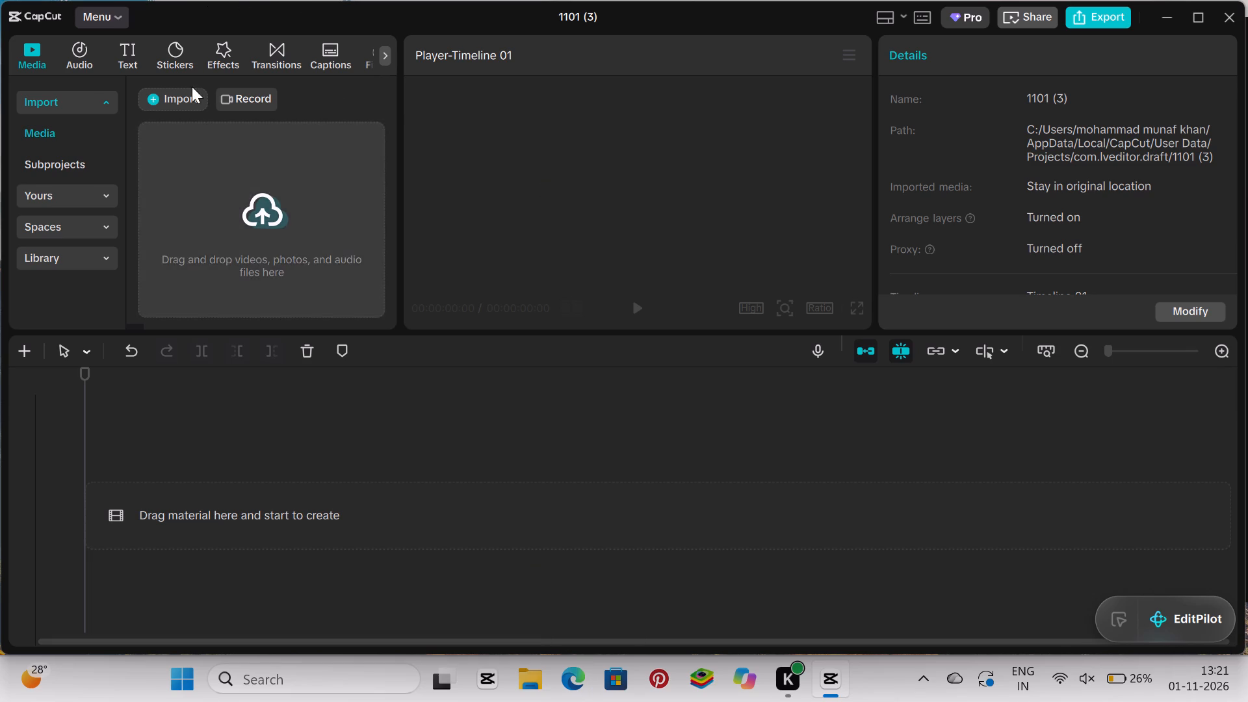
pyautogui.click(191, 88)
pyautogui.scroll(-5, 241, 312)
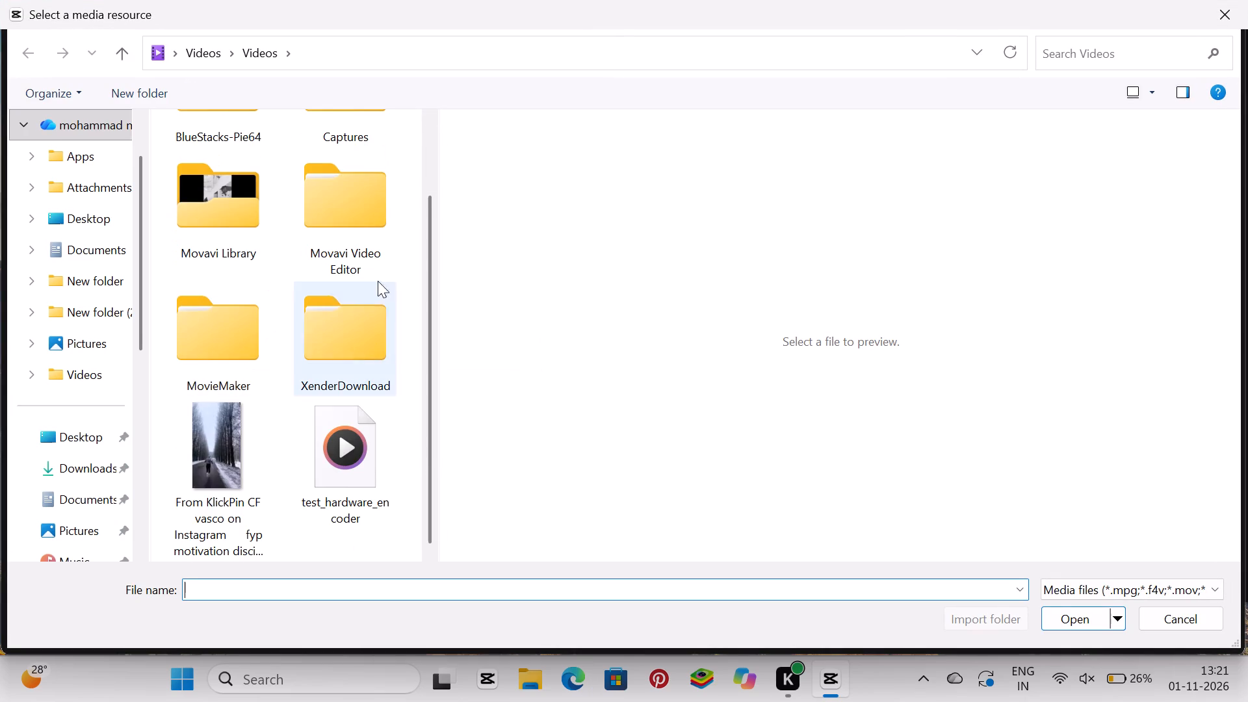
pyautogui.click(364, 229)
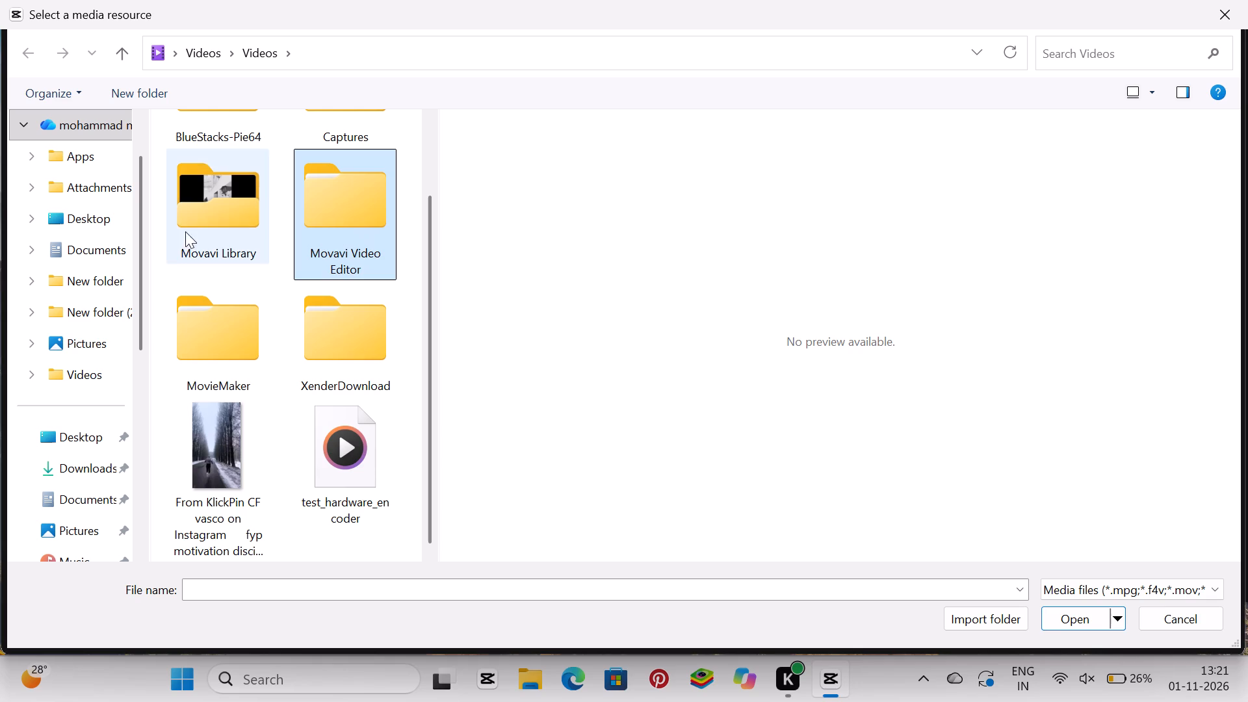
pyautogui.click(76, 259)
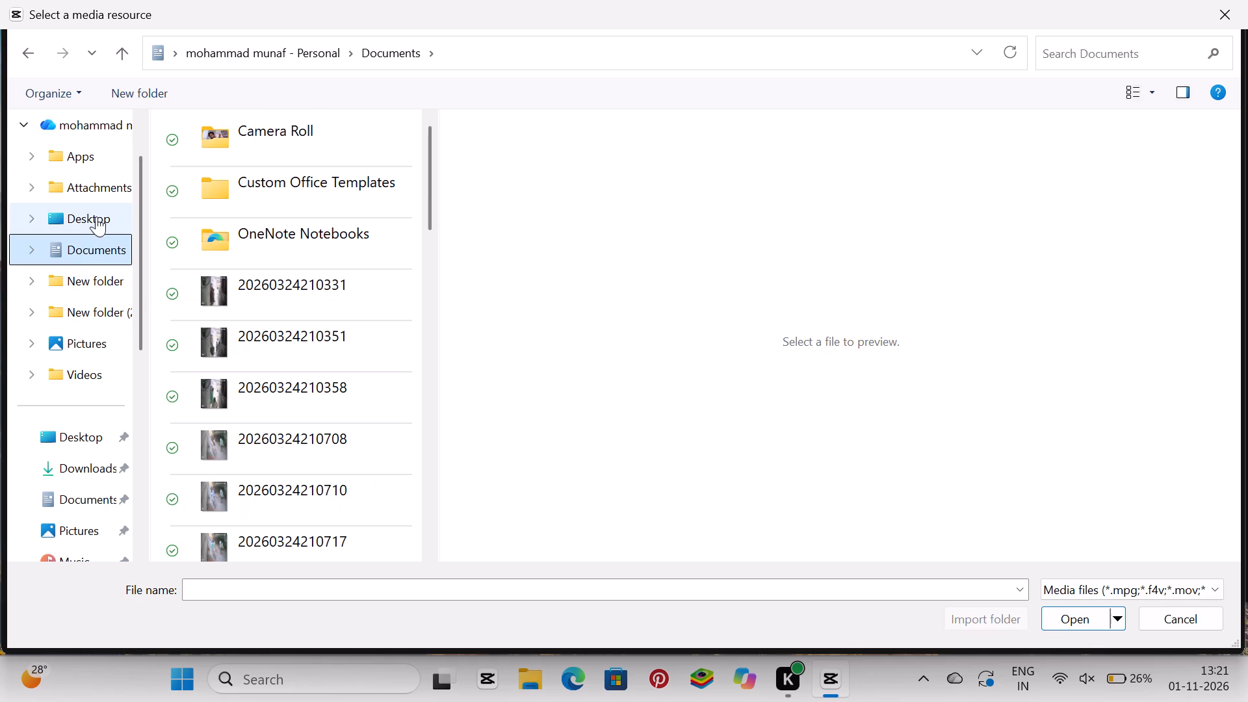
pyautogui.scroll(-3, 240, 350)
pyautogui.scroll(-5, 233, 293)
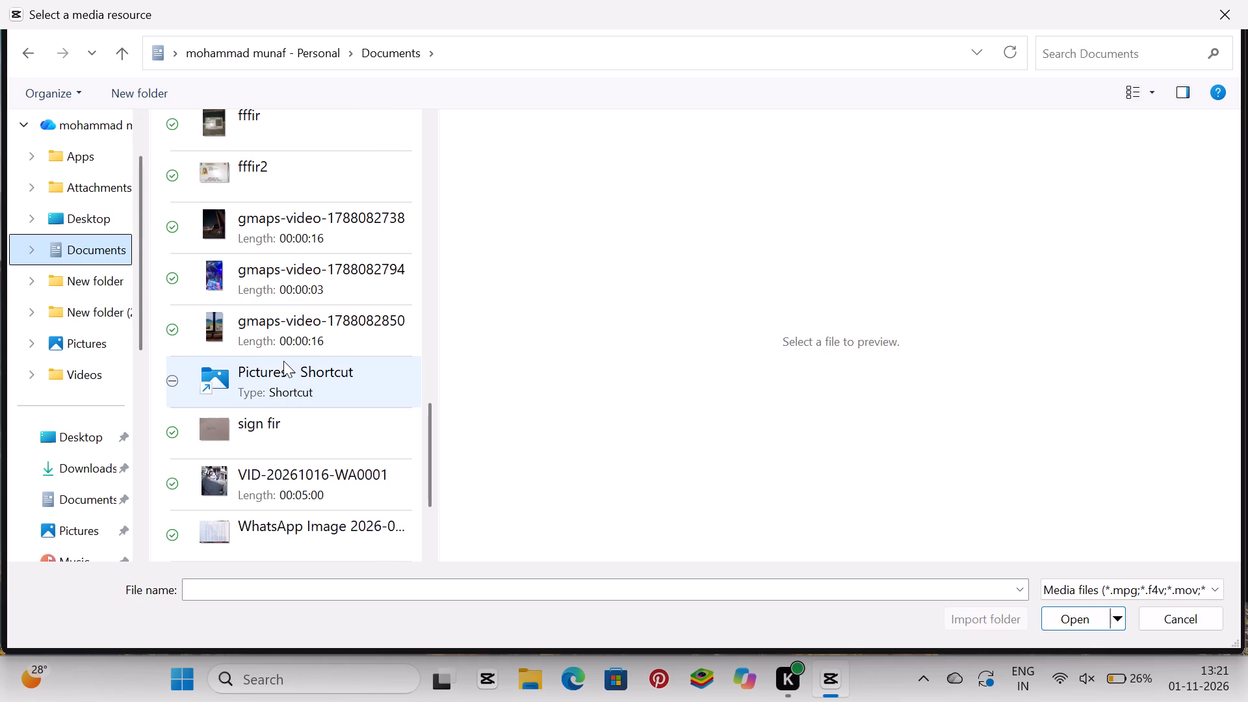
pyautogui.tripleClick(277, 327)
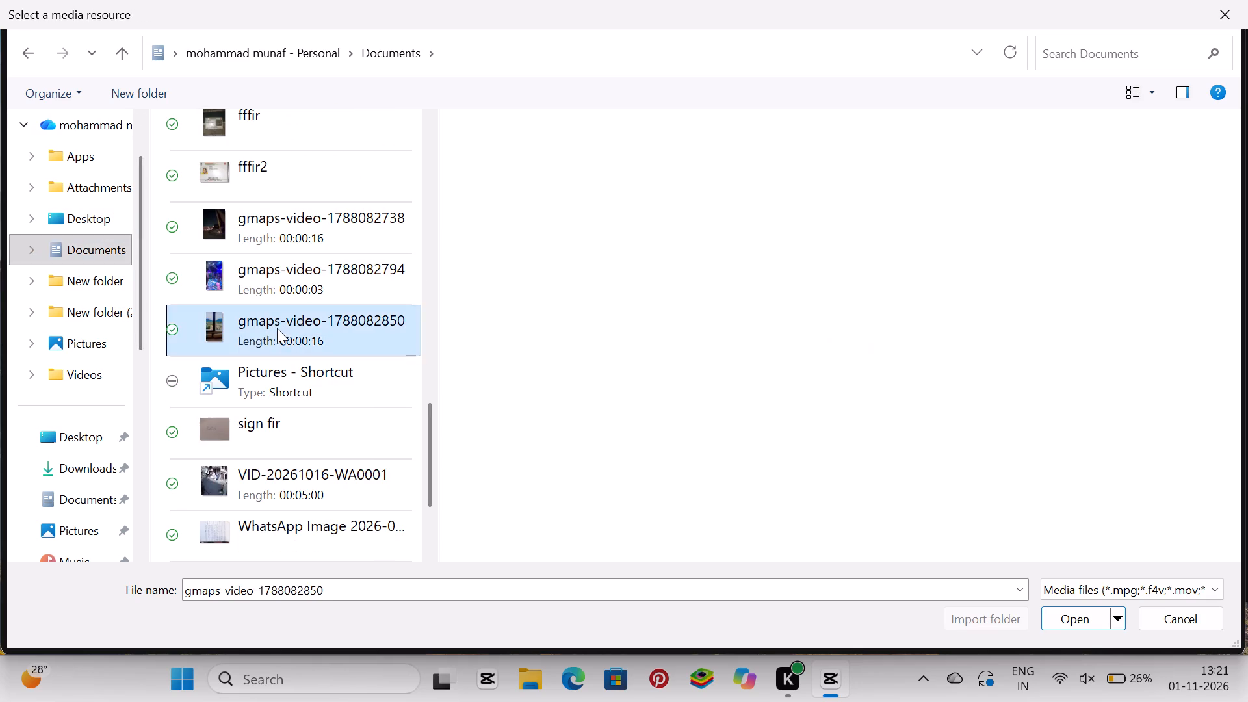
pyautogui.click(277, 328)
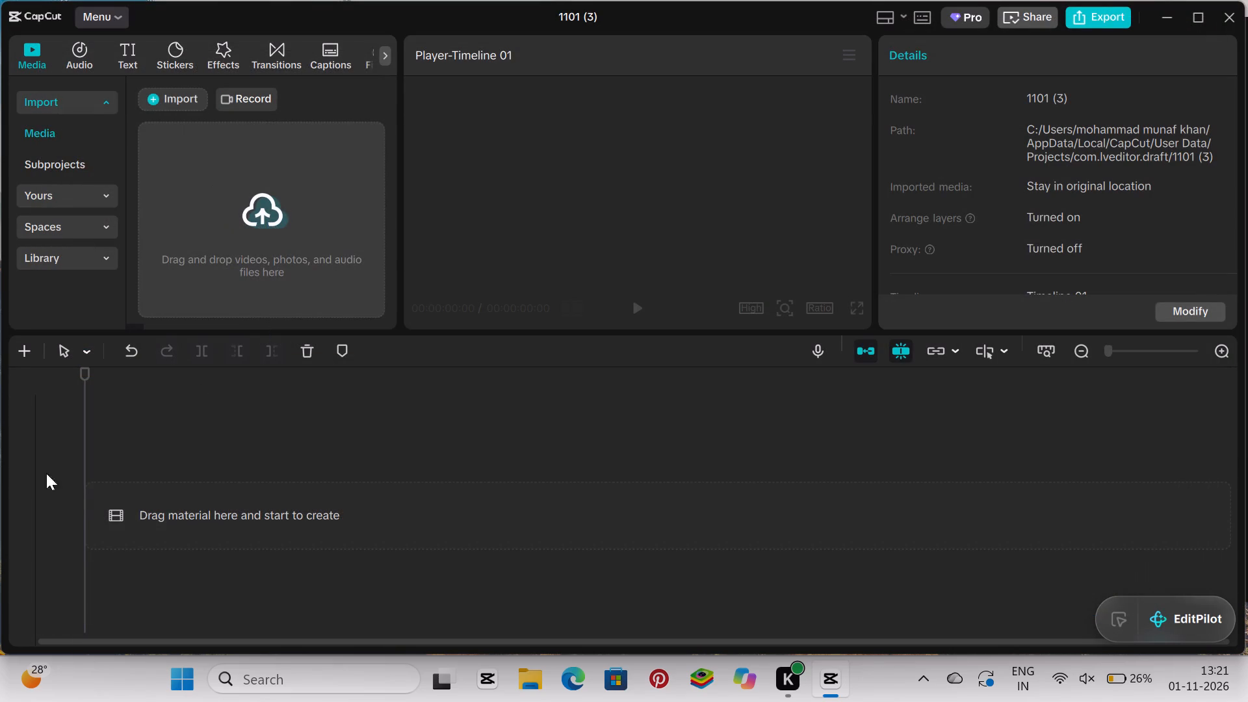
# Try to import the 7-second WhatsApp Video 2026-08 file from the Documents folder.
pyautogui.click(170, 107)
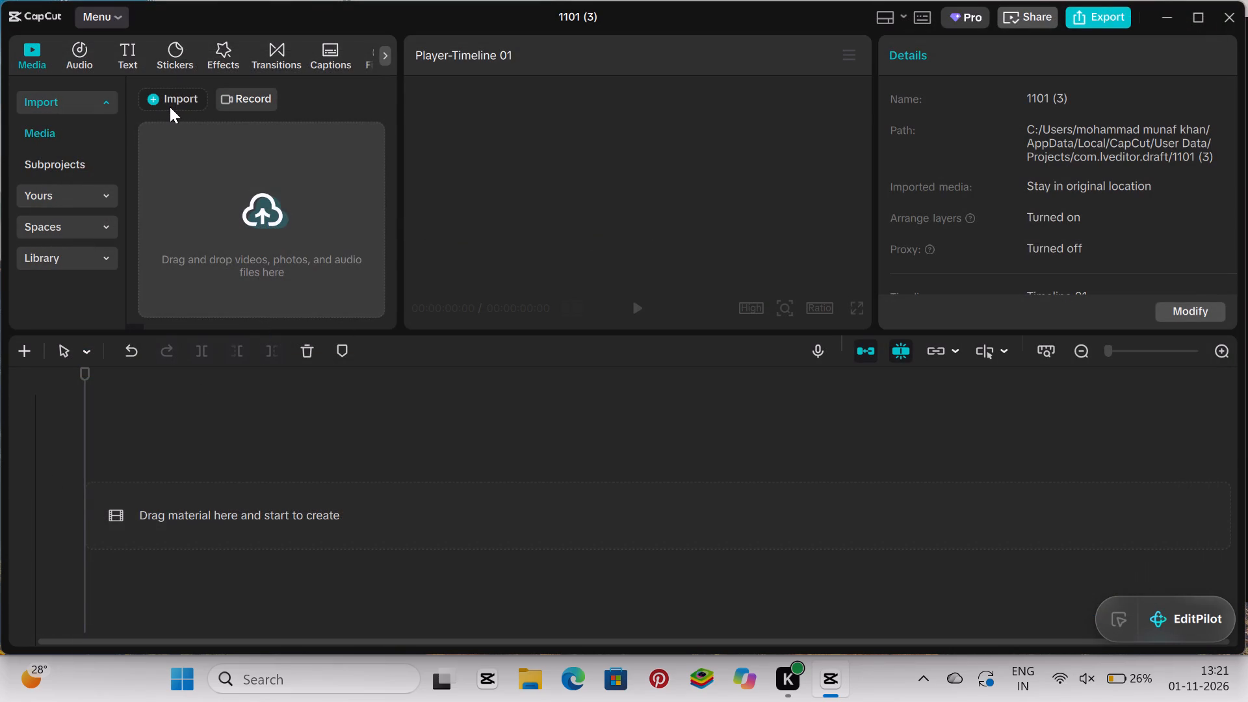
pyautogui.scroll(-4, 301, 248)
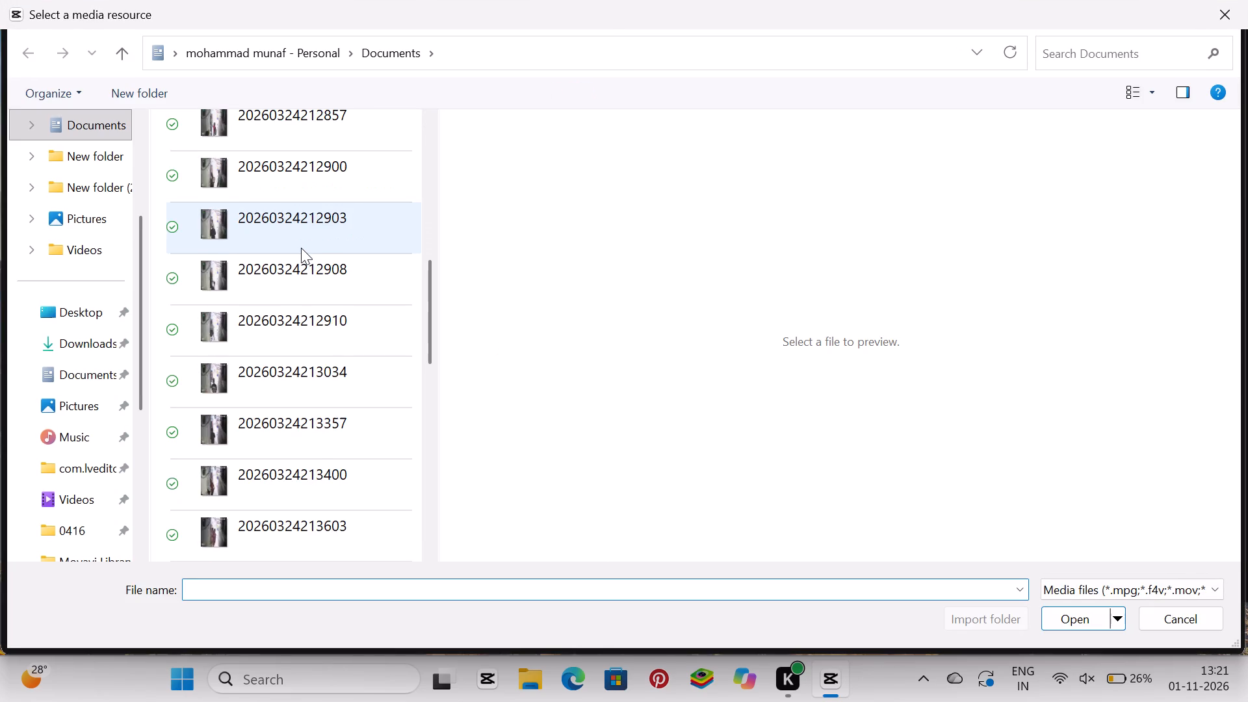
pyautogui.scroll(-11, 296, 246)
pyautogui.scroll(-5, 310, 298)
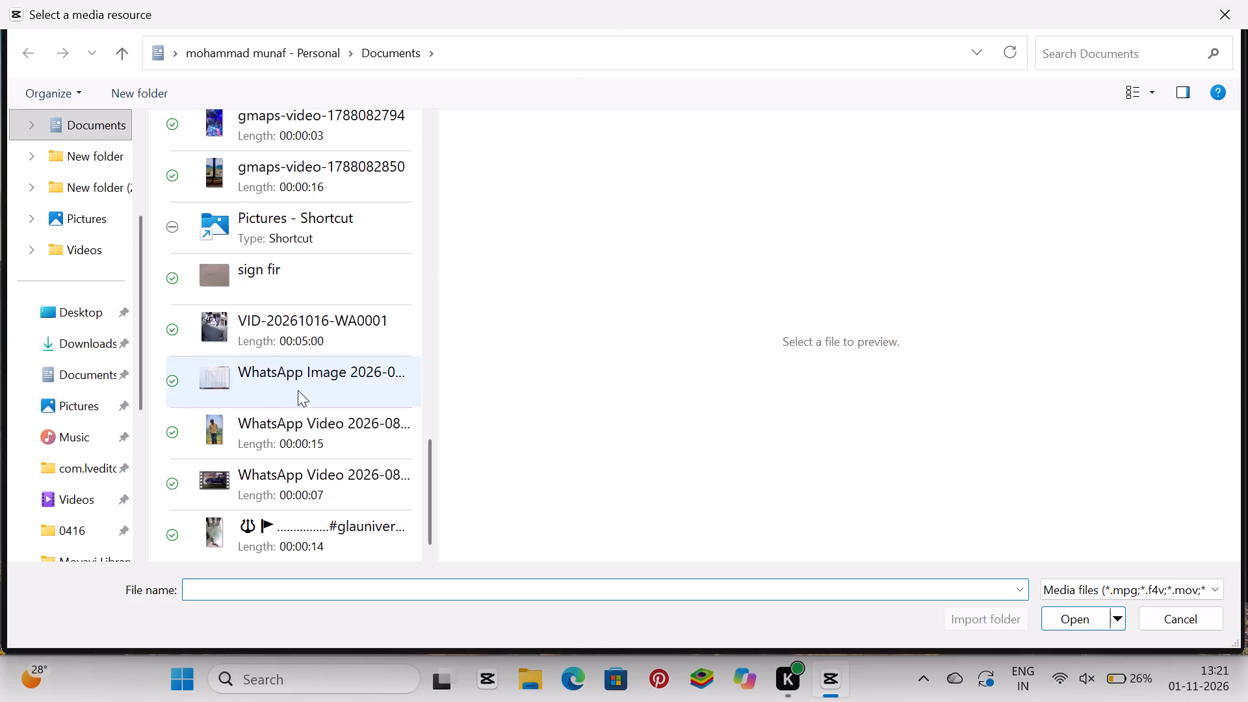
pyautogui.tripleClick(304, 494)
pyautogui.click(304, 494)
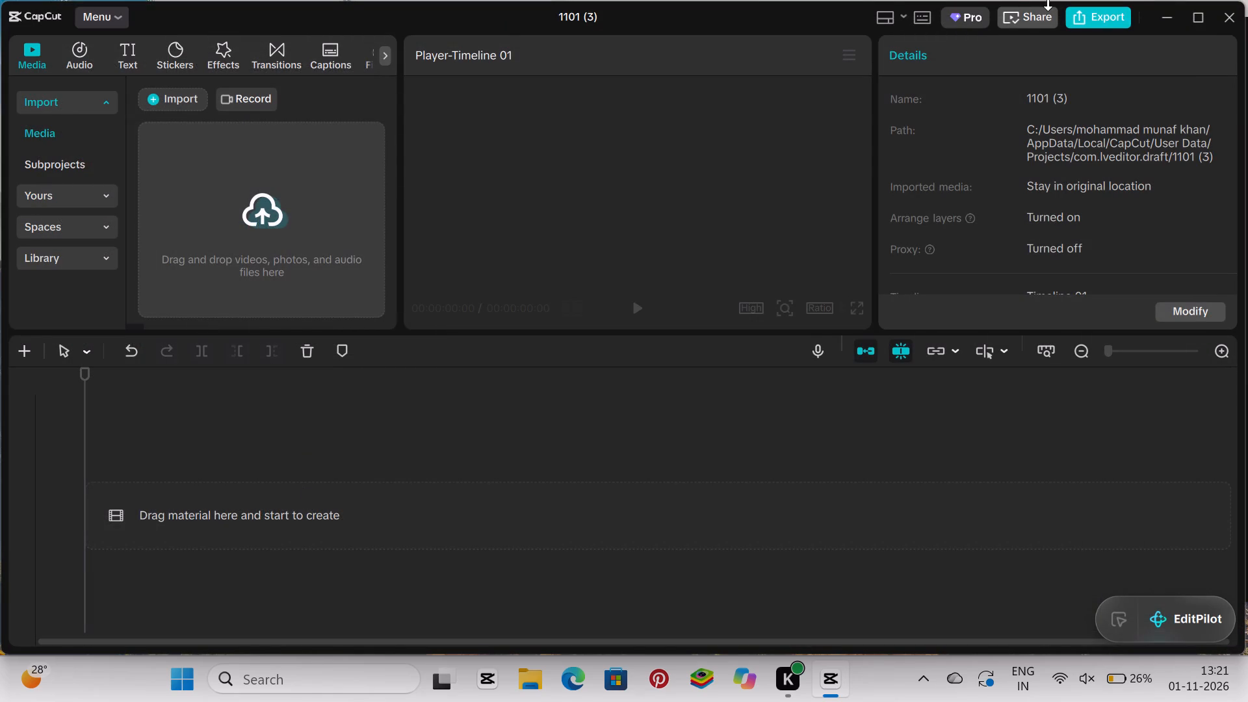
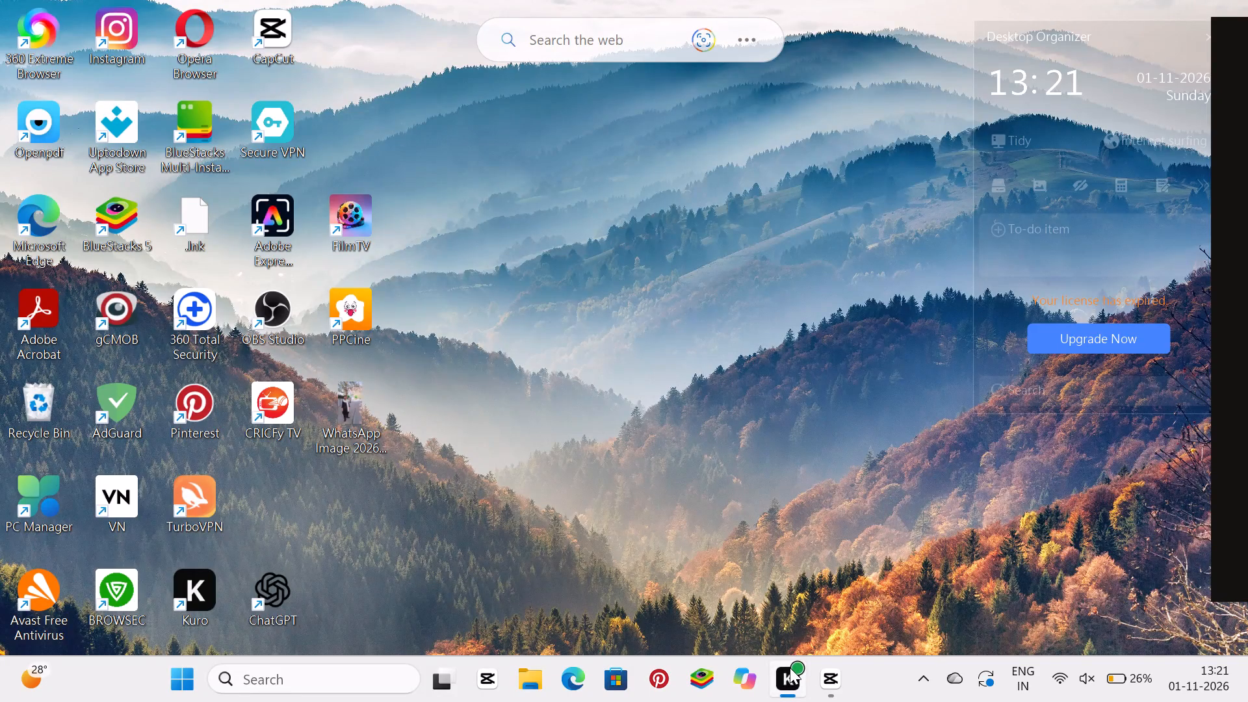
# Switch to the Kuro window.
pyautogui.click(790, 673)
pyautogui.click(790, 673)
pyautogui.hotkey('alt', 'Tab')
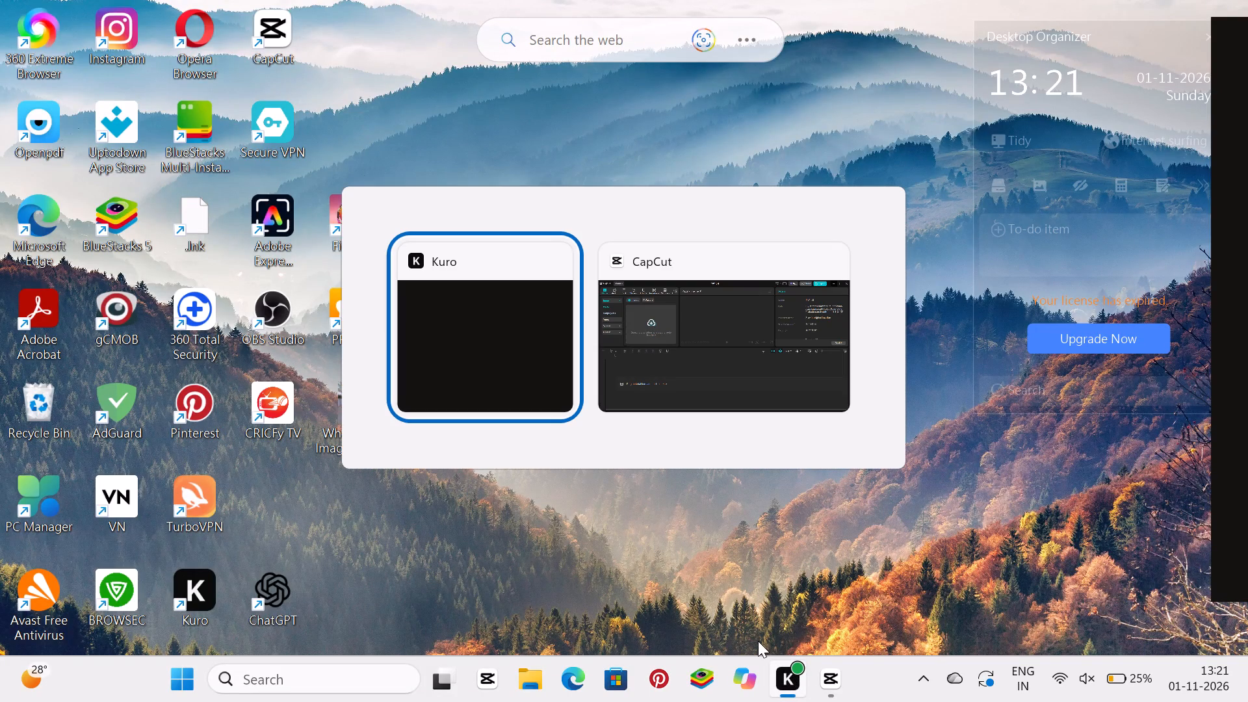